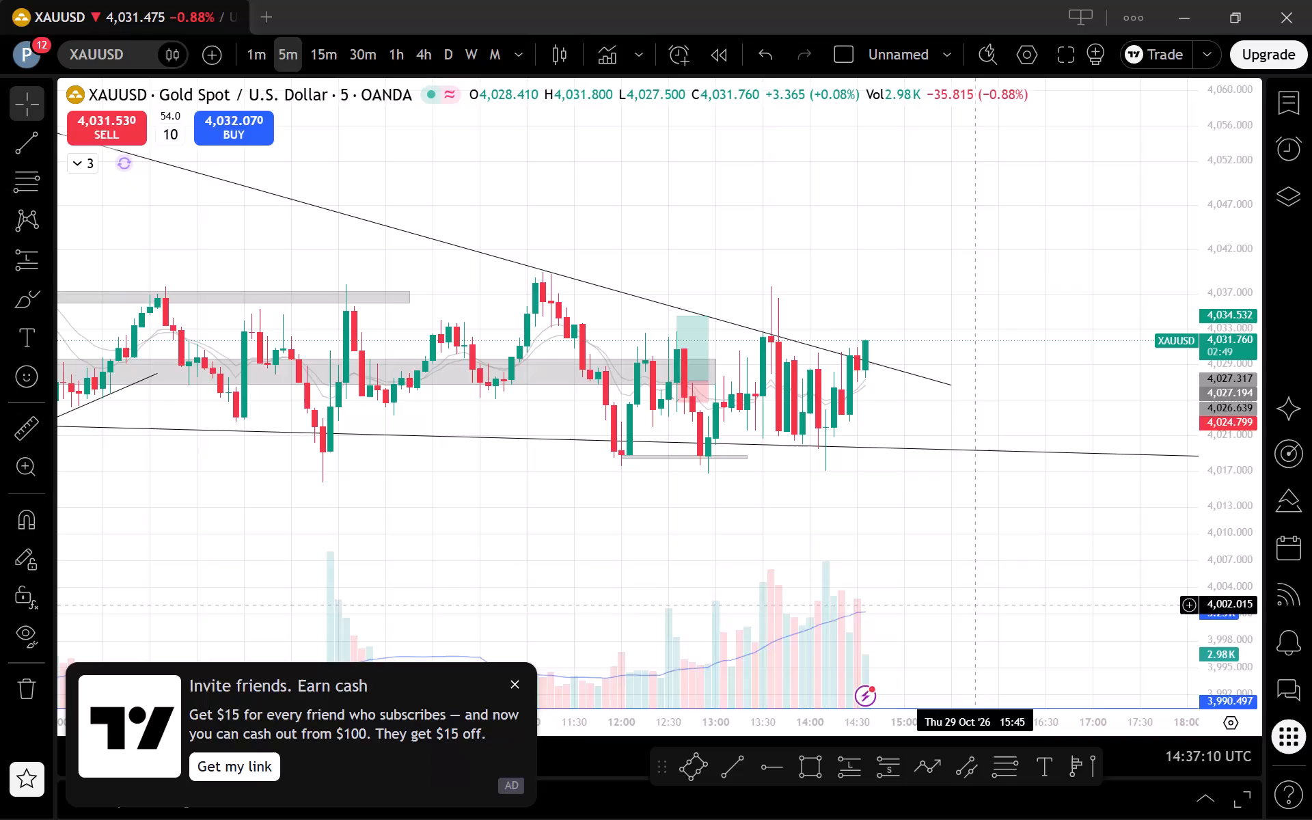
Dismiss the invite-friends promotion.
{"action": "left_click", "coordinate": [511, 684]}
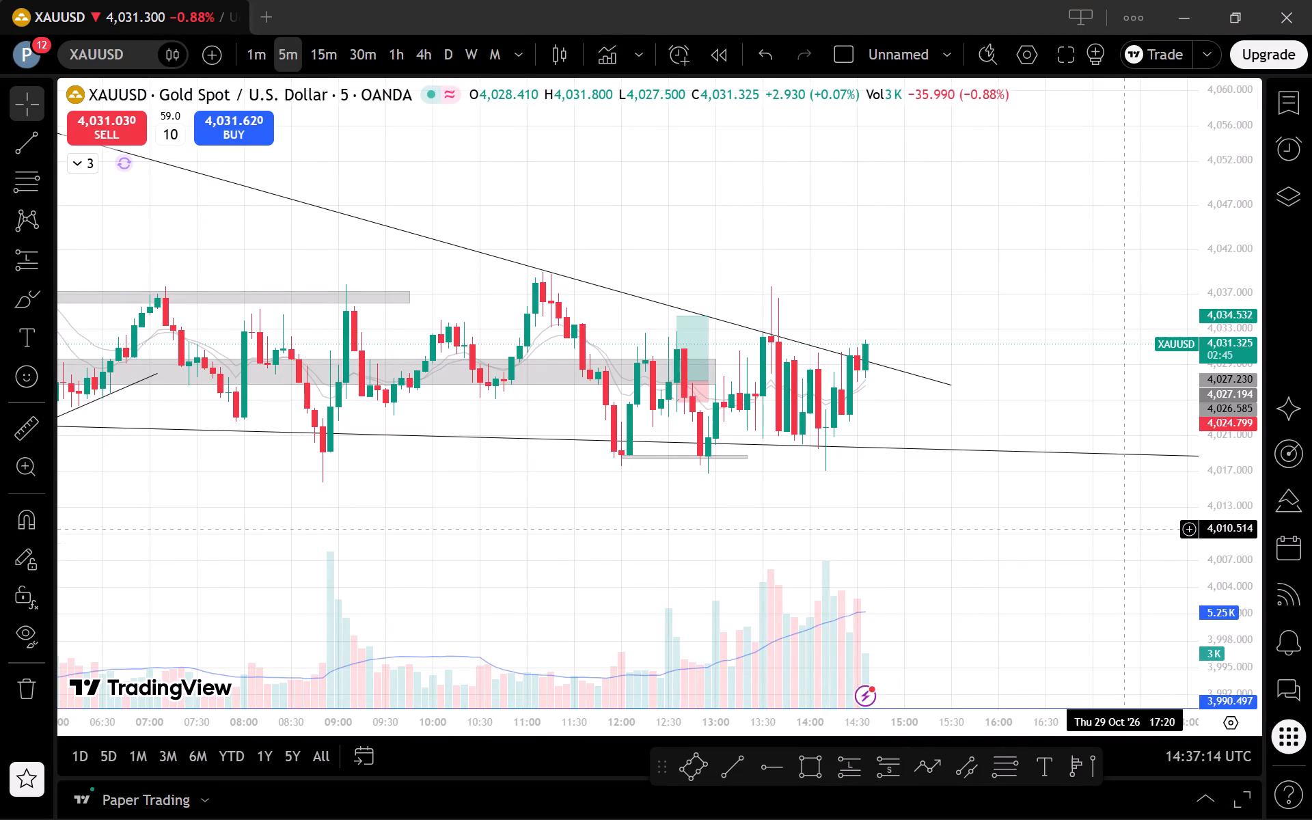
Examine XAUUSD price action, the converging trend lines and the horizontal levels on the 5-minute, 1-hour and daily charts.
{"action": "left_click_drag", "start_coordinate": [970, 582], "coordinate": [1035, 614]}
{"action": "left_click_drag", "start_coordinate": [1230, 633], "coordinate": [1225, 592]}
{"action": "scroll", "coordinate": [1080, 474], "scroll_direction": "up", "scroll_amount": 2}
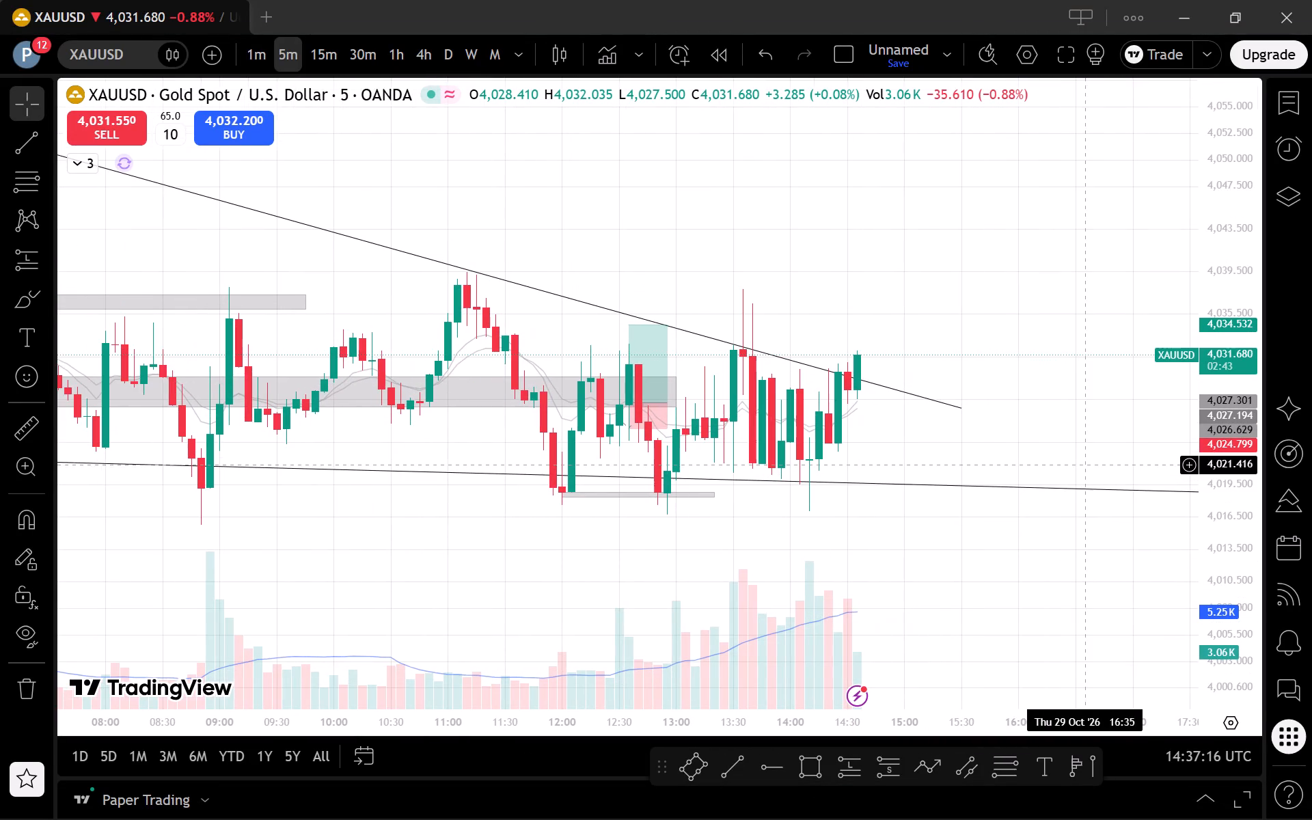
{"action": "left_click_drag", "start_coordinate": [1037, 443], "coordinate": [1086, 456]}
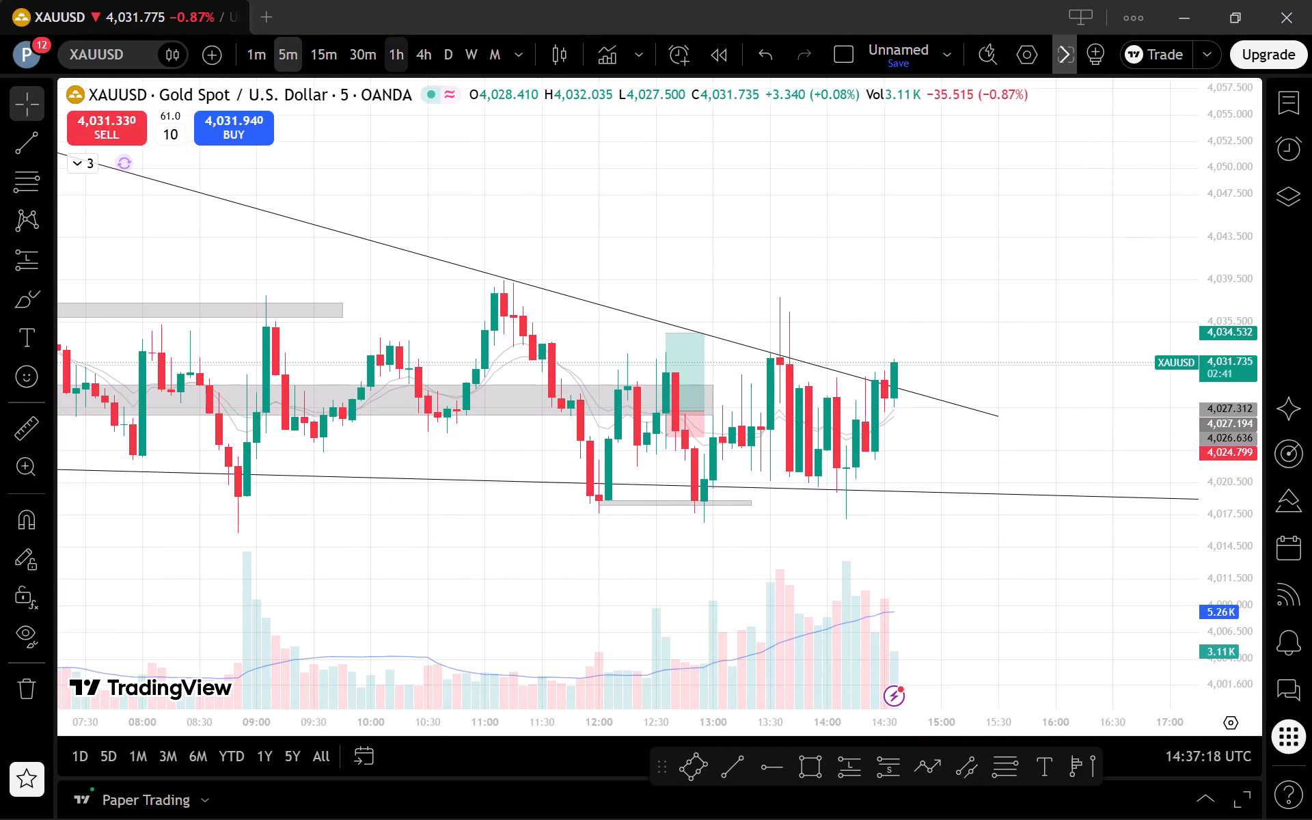
{"action": "left_click", "coordinate": [406, 53]}
{"action": "scroll", "coordinate": [1174, 469], "scroll_direction": "up", "scroll_amount": 2}
{"action": "left_click_drag", "start_coordinate": [1256, 442], "coordinate": [1241, 685]}
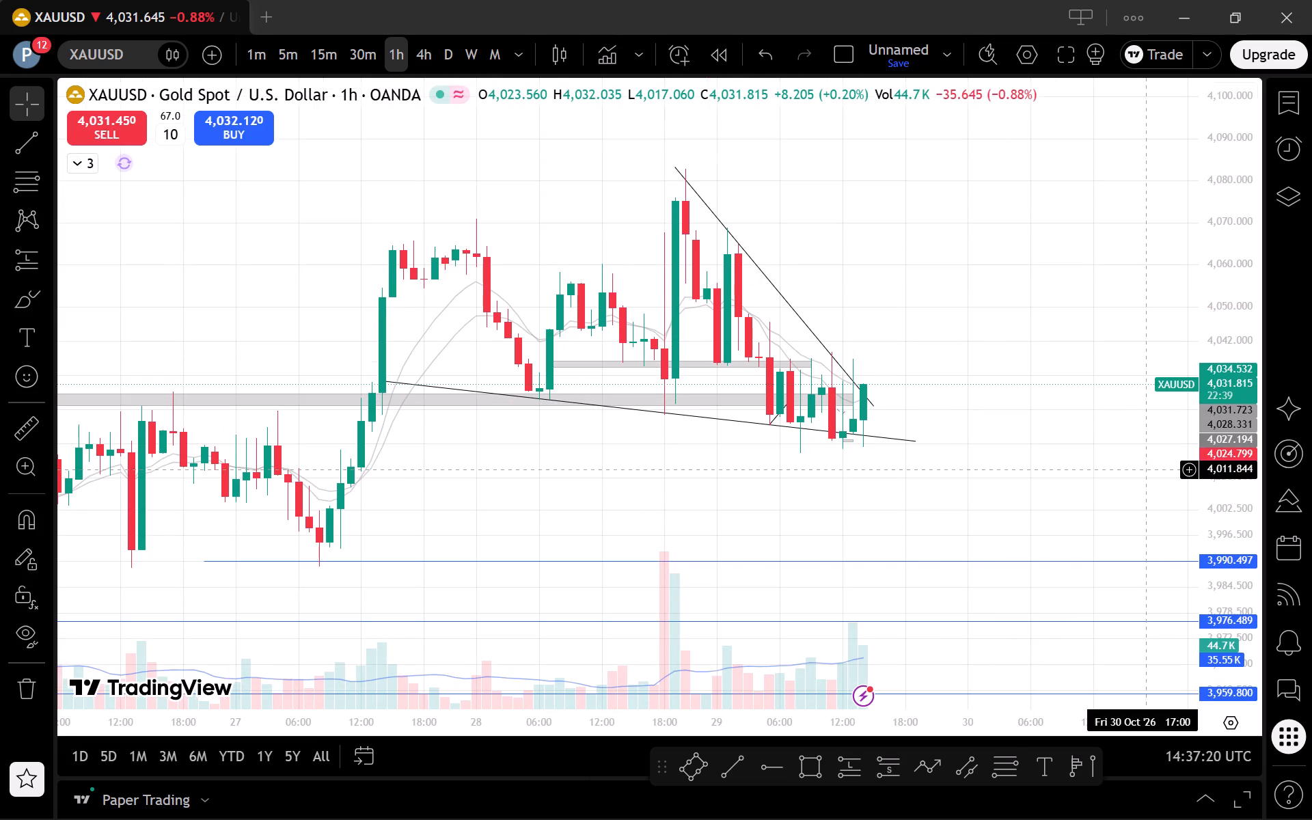
{"action": "left_click_drag", "start_coordinate": [1199, 615], "coordinate": [1186, 500]}
{"action": "scroll", "coordinate": [1050, 494], "scroll_direction": "down", "scroll_amount": 2}
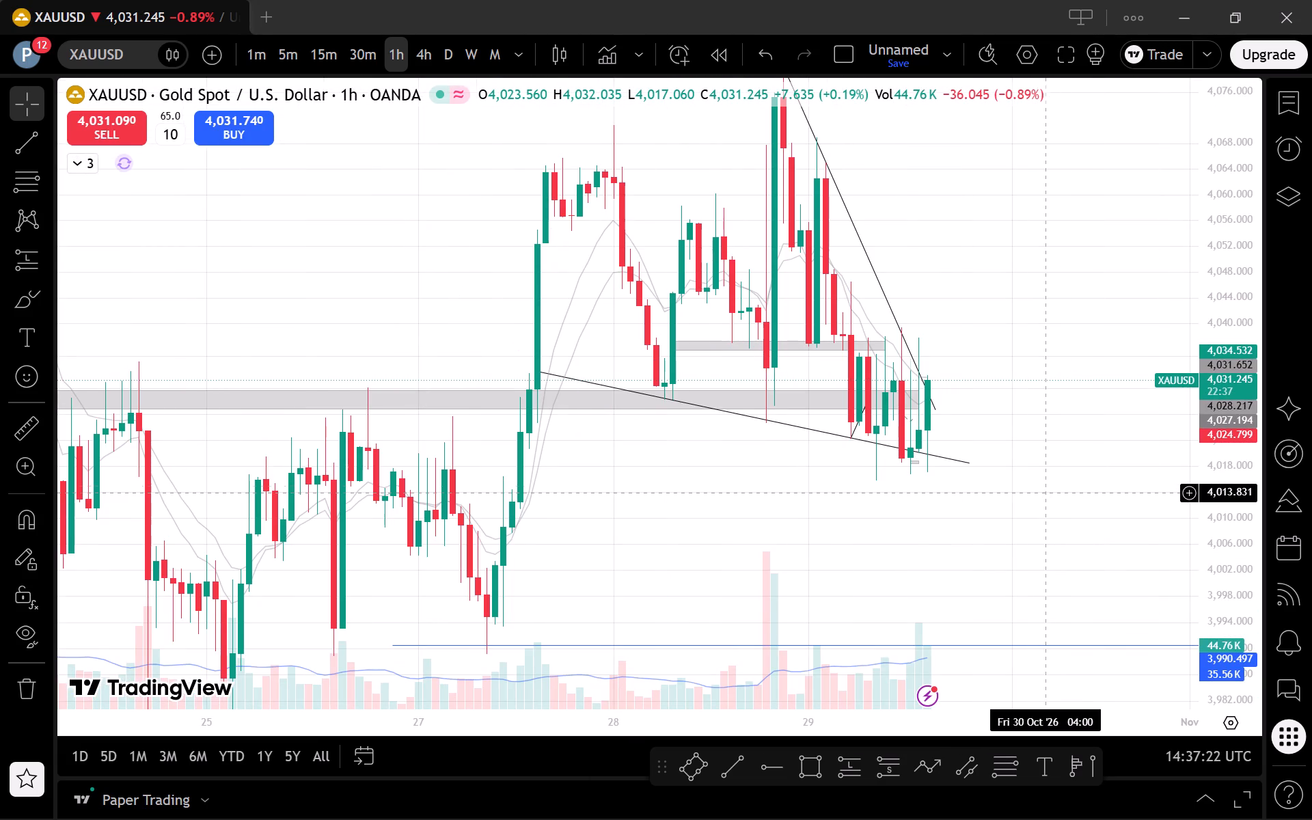
{"action": "left_click", "coordinate": [443, 53]}
{"action": "scroll", "coordinate": [961, 352], "scroll_direction": "up", "scroll_amount": 2}
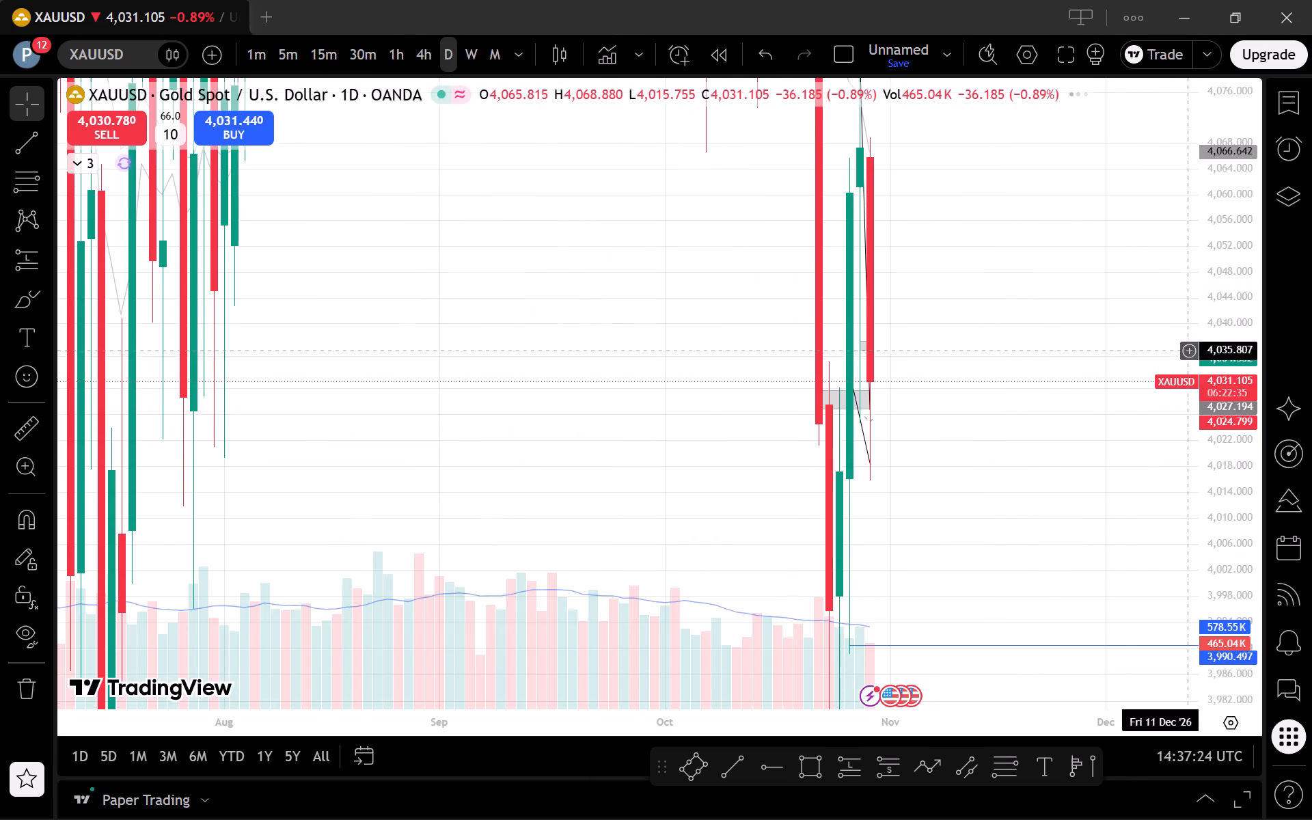
{"action": "left_click_drag", "start_coordinate": [1230, 367], "coordinate": [1253, 672]}
{"action": "scroll", "coordinate": [1120, 530], "scroll_direction": "up", "scroll_amount": 2}
{"action": "left_click_drag", "start_coordinate": [1244, 351], "coordinate": [1244, 455]}
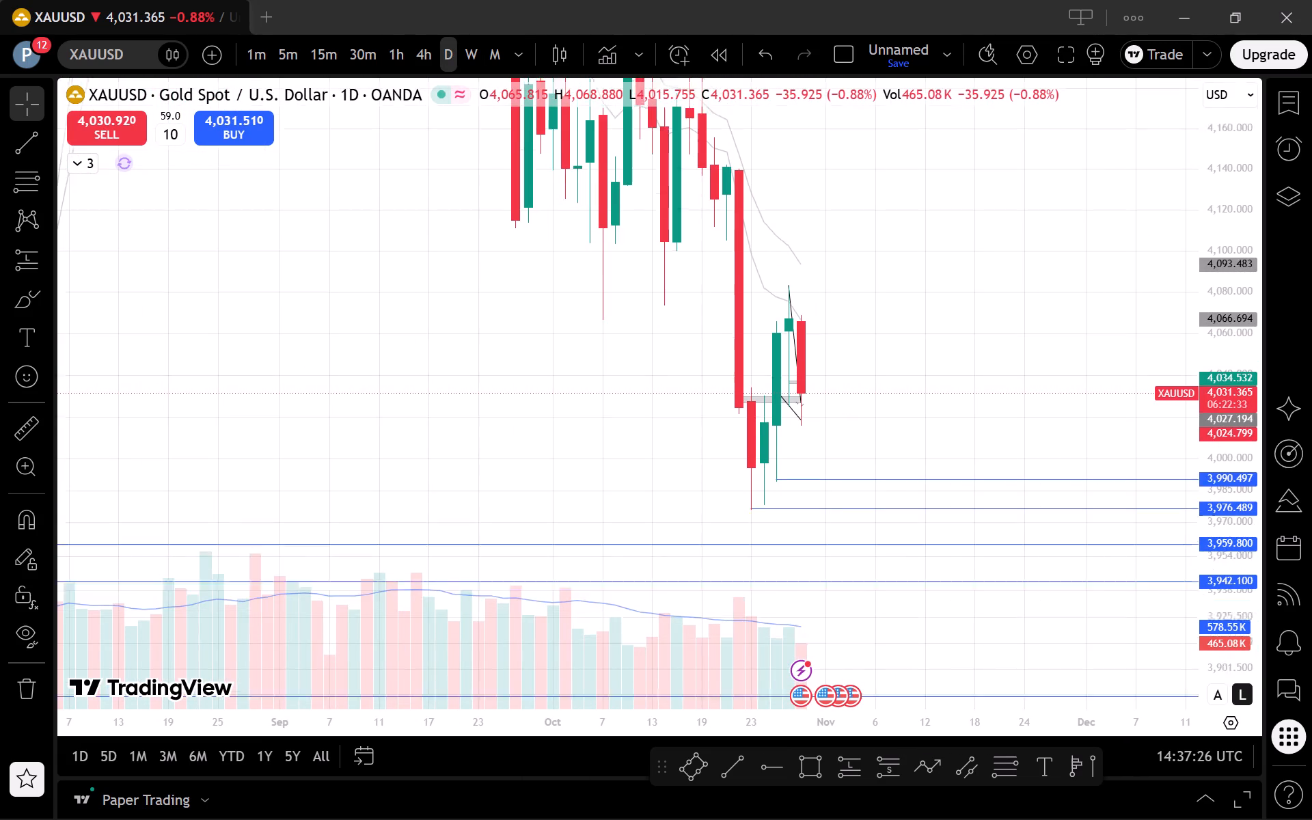
{"action": "left_click_drag", "start_coordinate": [1244, 455], "coordinate": [1227, 534]}
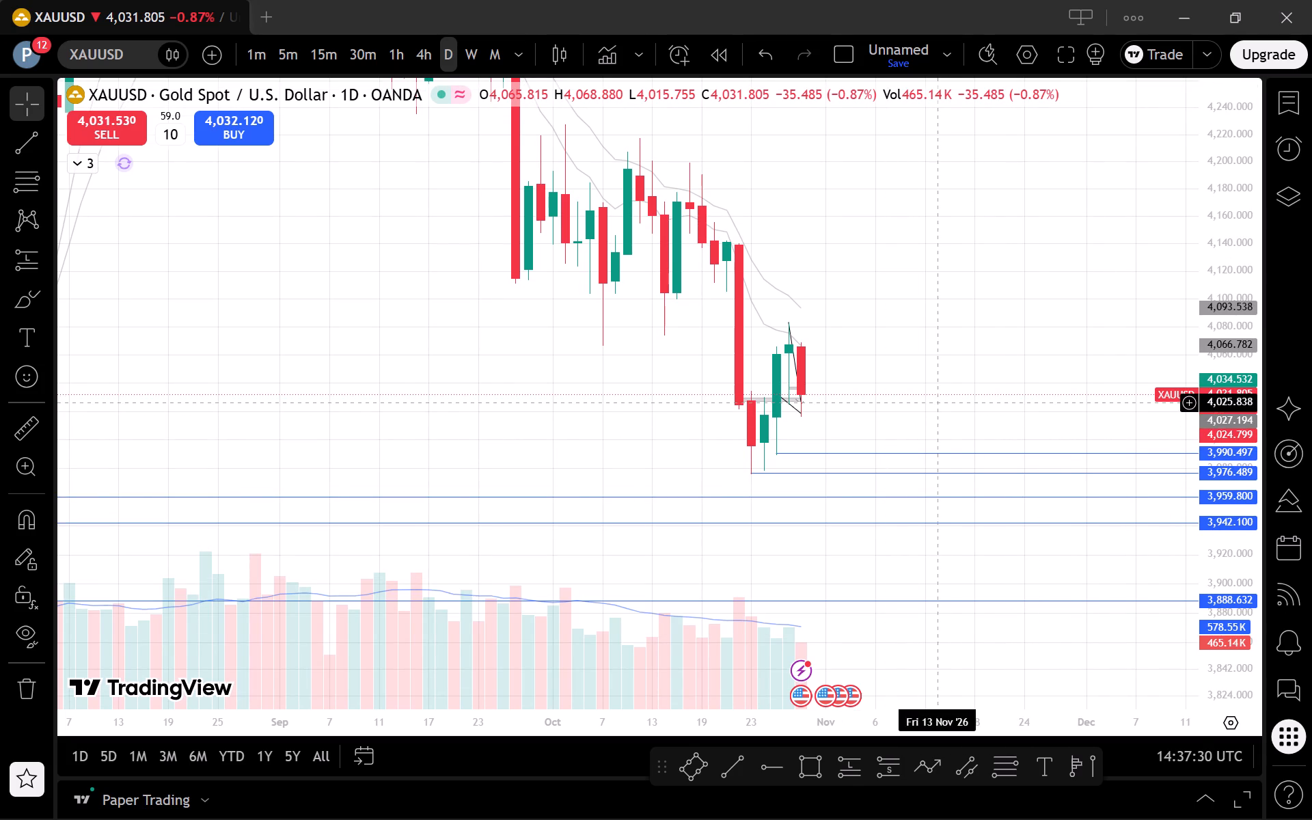
On the 4-hour chart, unlock the horizontal ray at the 23 October low, move it to 3,975.613 starting 23 October 05:00, and relock it.
{"action": "left_click", "coordinate": [422, 51]}
{"action": "left_click_drag", "start_coordinate": [1227, 617], "coordinate": [1230, 564]}
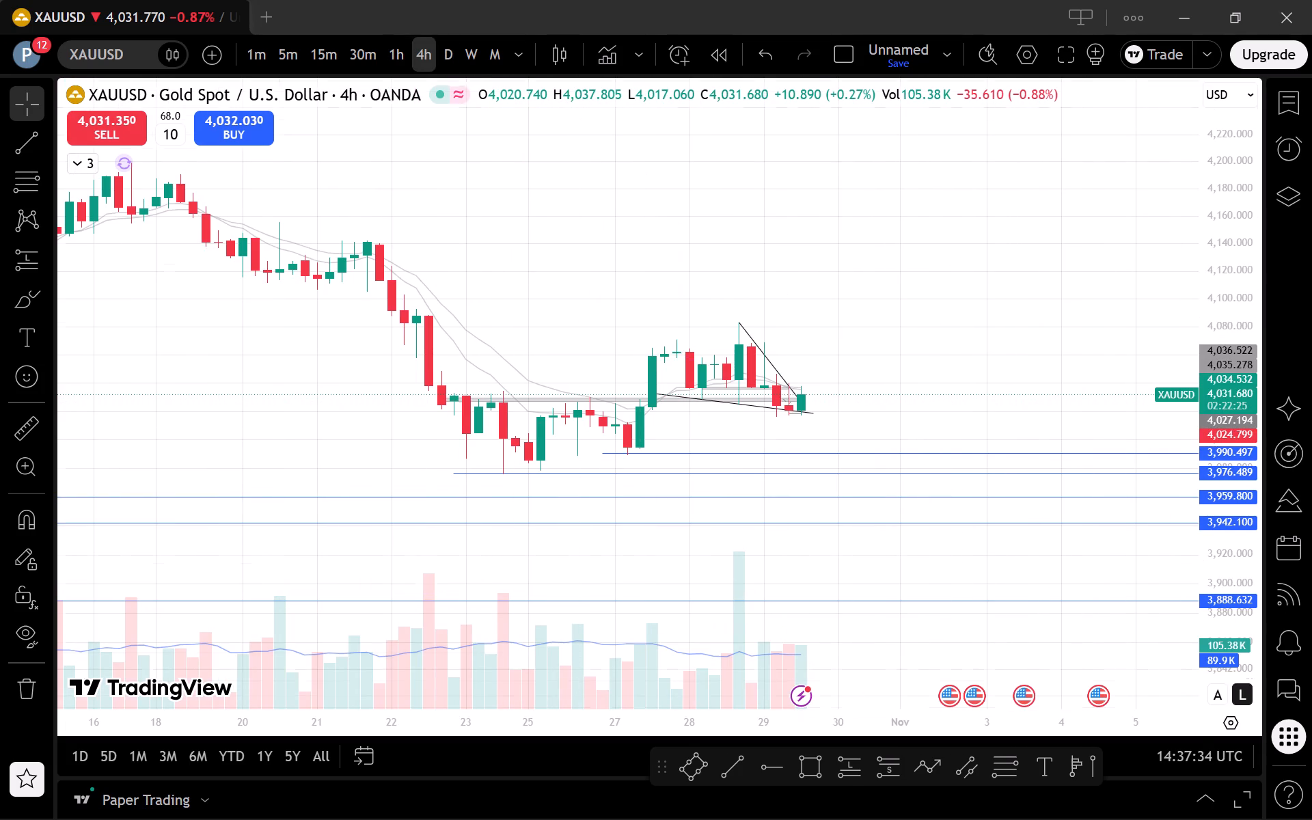
{"action": "left_click_drag", "start_coordinate": [1230, 564], "coordinate": [1213, 389]}
{"action": "scroll", "coordinate": [1026, 372], "scroll_direction": "down", "scroll_amount": 2}
{"action": "left_click_drag", "start_coordinate": [1030, 398], "coordinate": [1112, 426]}
{"action": "scroll", "coordinate": [1071, 435], "scroll_direction": "up", "scroll_amount": 2}
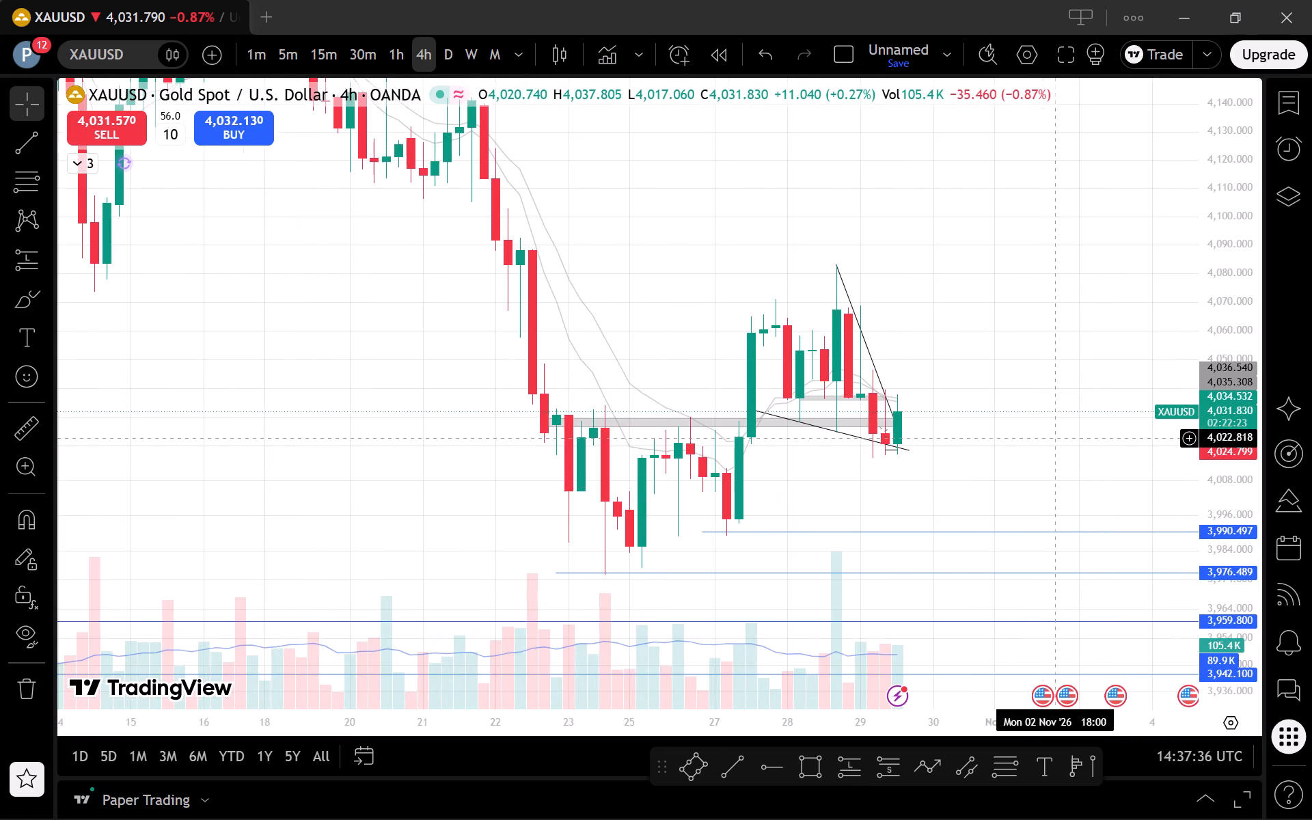
{"action": "left_click_drag", "start_coordinate": [1014, 441], "coordinate": [1037, 433]}
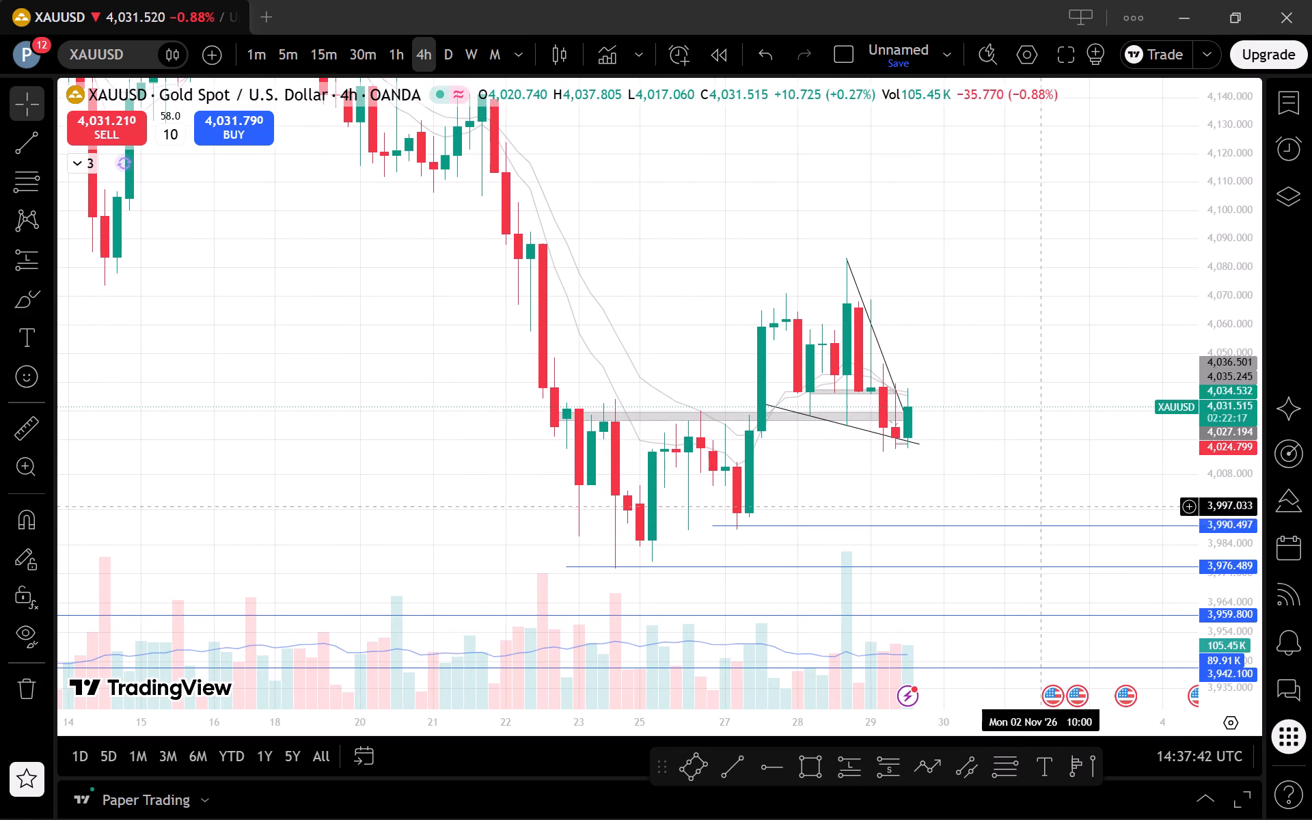
{"action": "left_click_drag", "start_coordinate": [1044, 476], "coordinate": [1065, 443]}
{"action": "left_click_drag", "start_coordinate": [1011, 459], "coordinate": [1028, 409]}
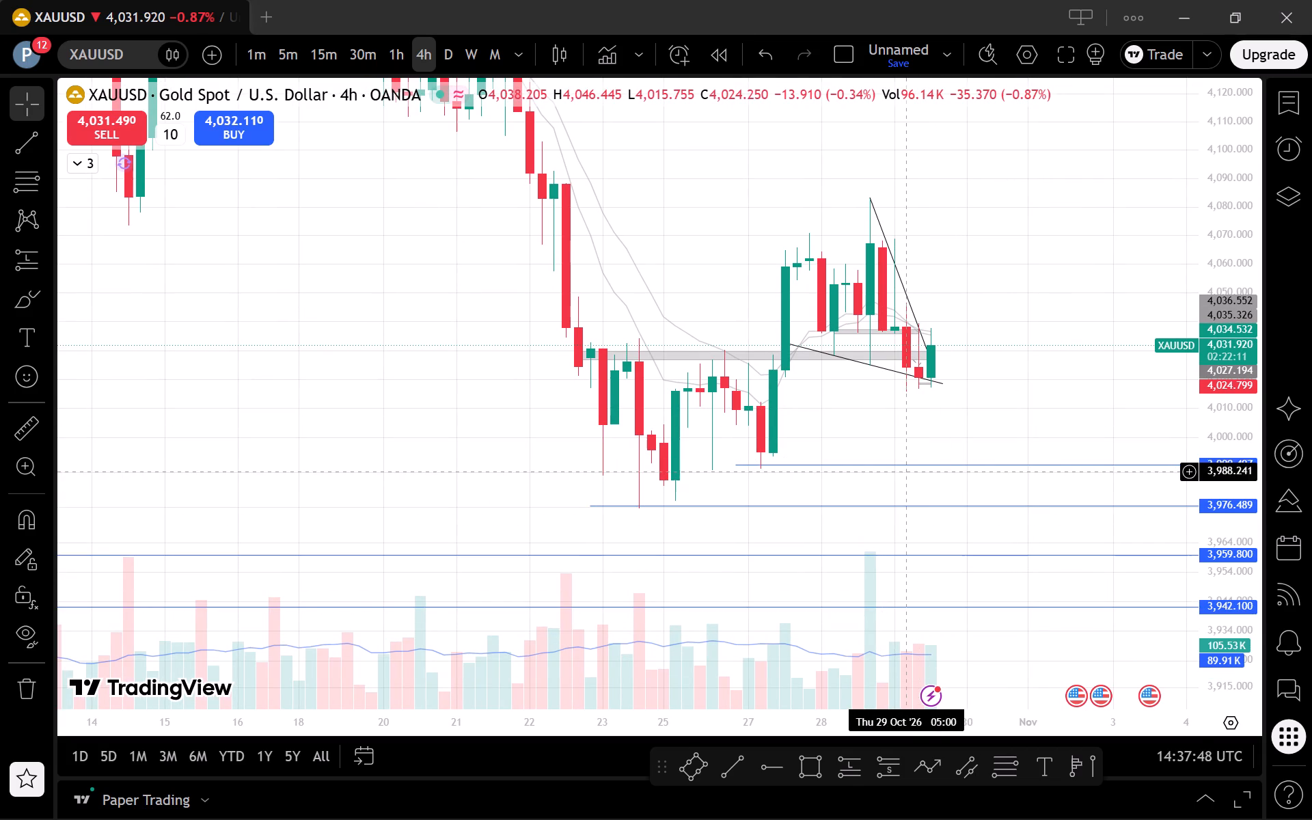
{"action": "left_click", "coordinate": [858, 508]}
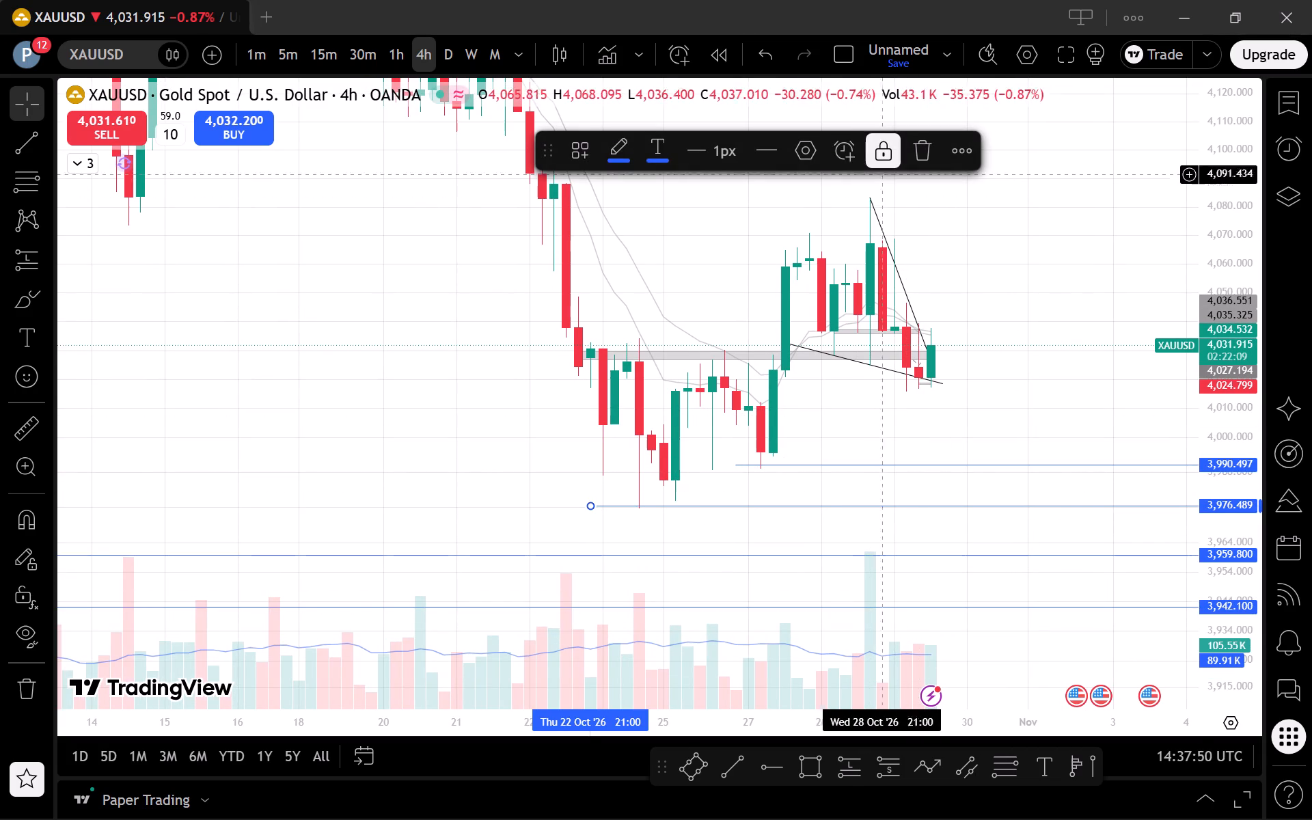
{"action": "left_click", "coordinate": [881, 156]}
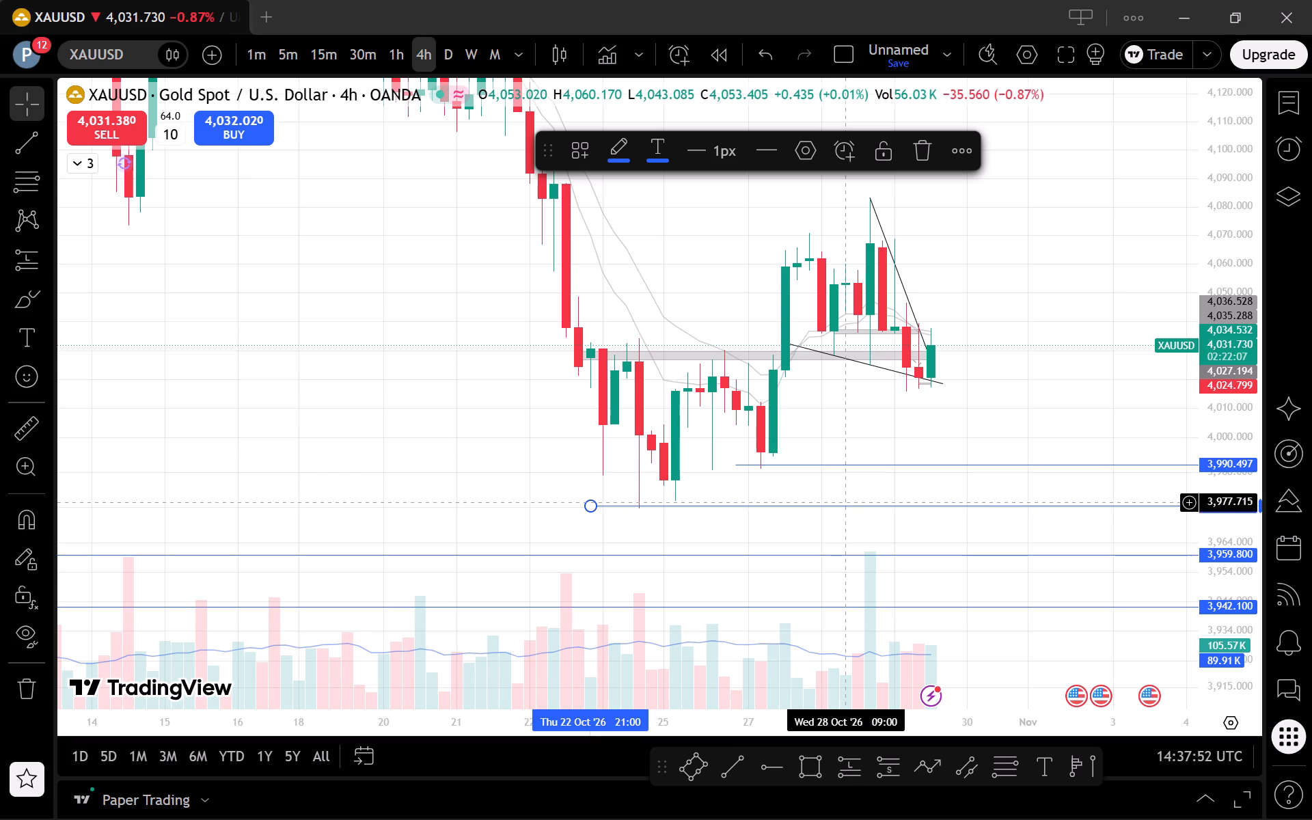
{"action": "left_click_drag", "start_coordinate": [841, 504], "coordinate": [871, 511]}
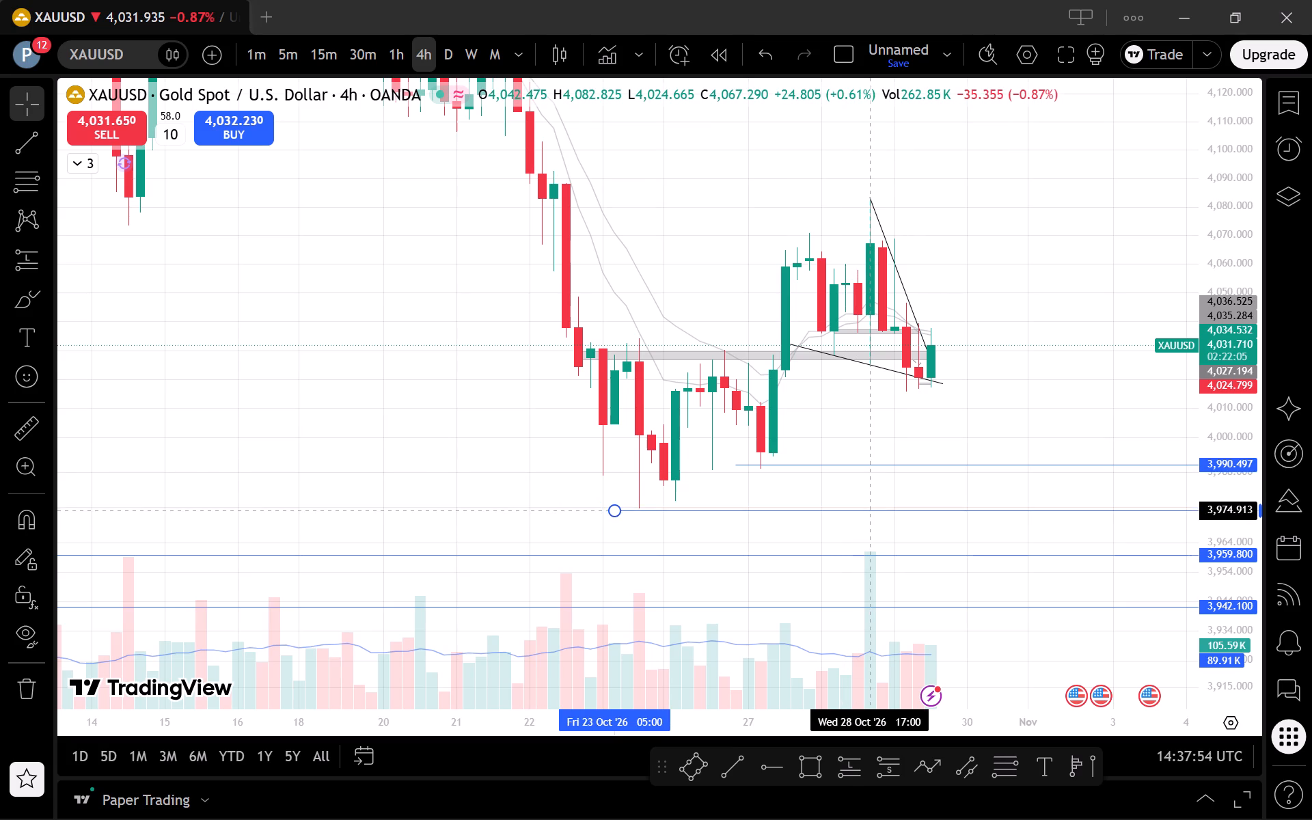
{"action": "left_click_drag", "start_coordinate": [871, 511], "coordinate": [873, 506]}
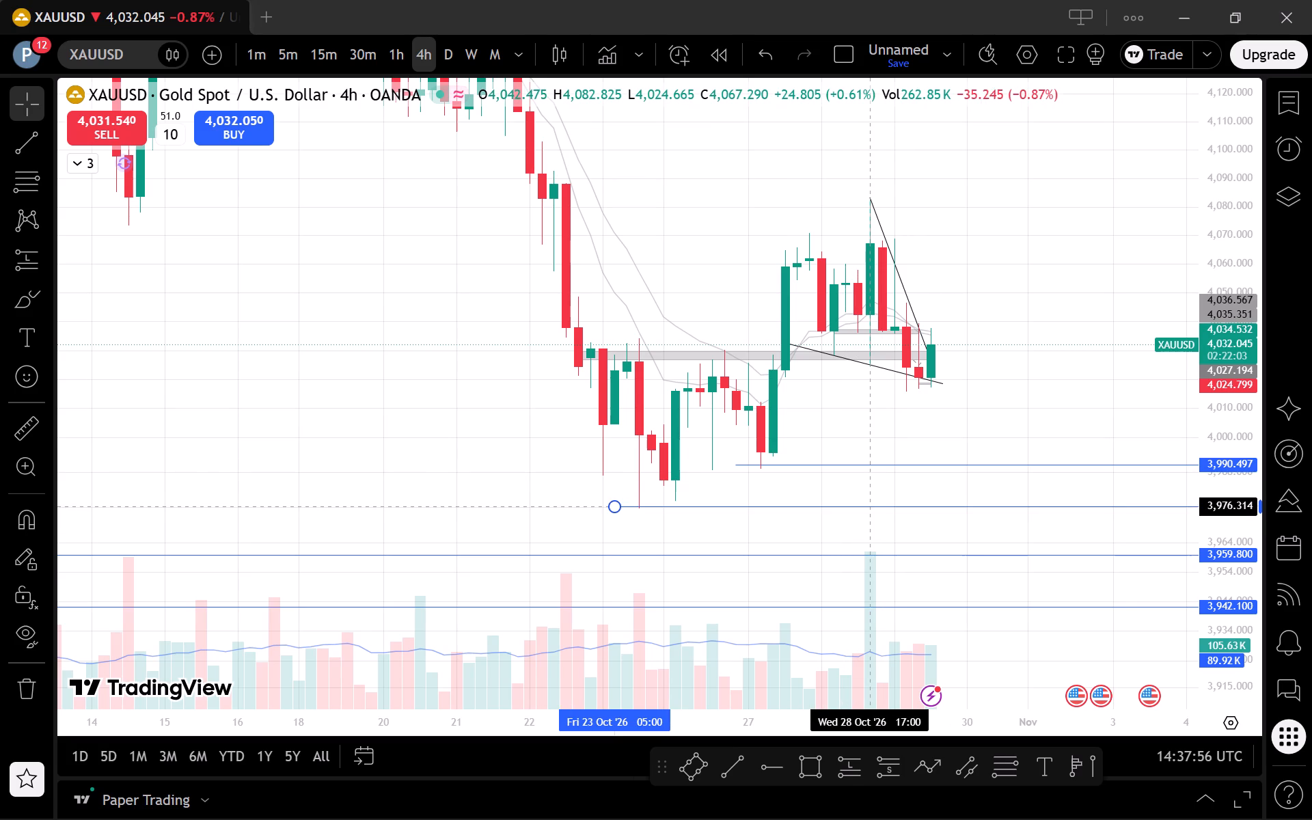
{"action": "left_click_drag", "start_coordinate": [873, 506], "coordinate": [876, 508]}
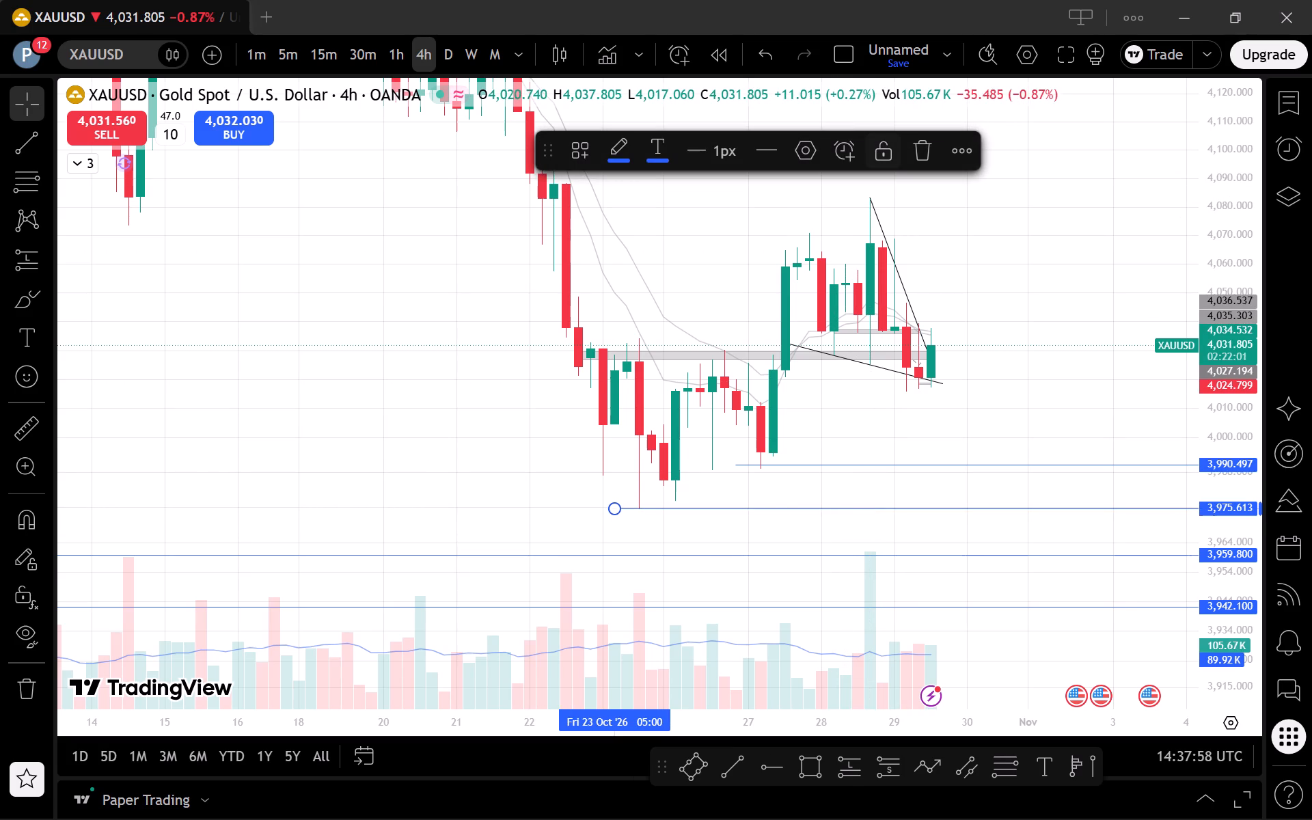
{"action": "left_click", "coordinate": [880, 154]}
{"action": "left_click", "coordinate": [925, 448]}
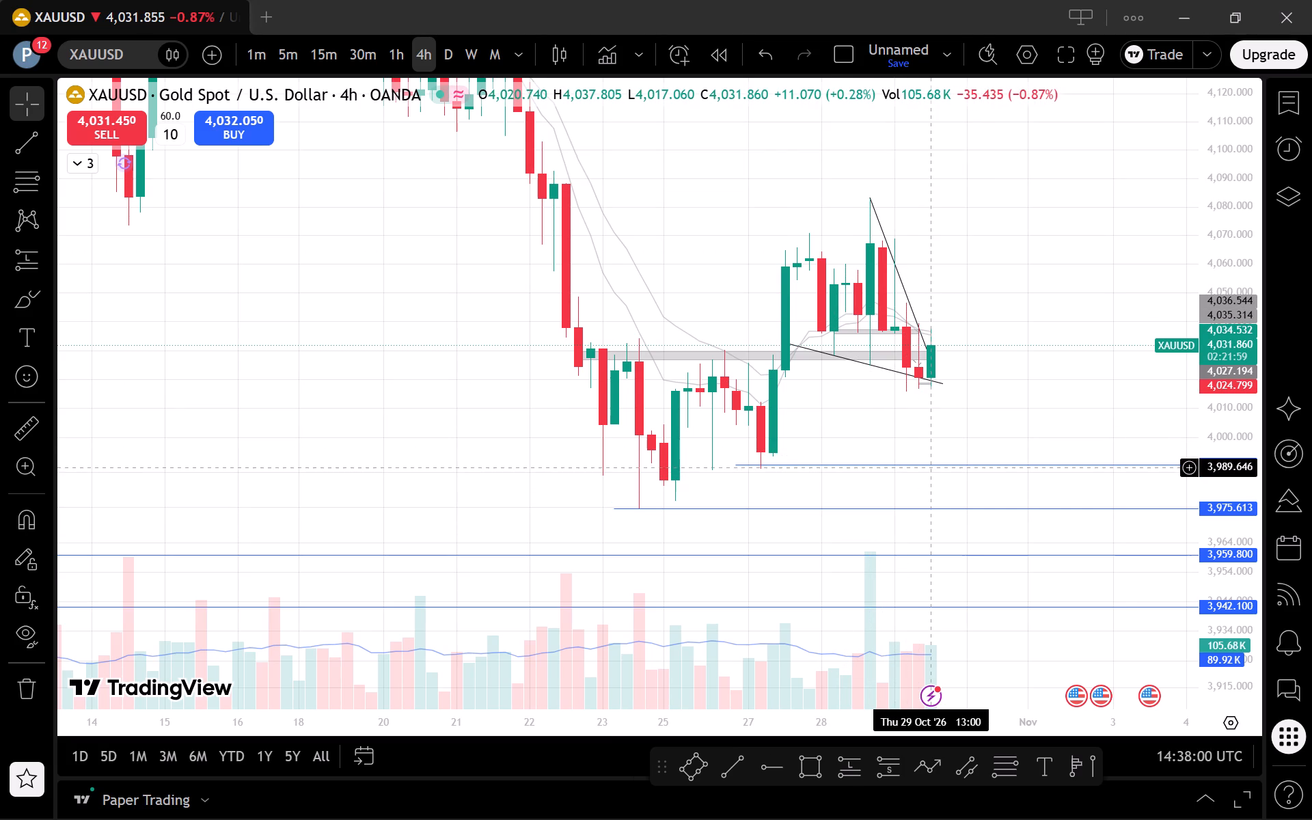
Unlock the horizontal ray at the 27 October low, move it to 3,989.646 starting 27 October 01:00, and relock it.
{"action": "left_click", "coordinate": [934, 468]}
{"action": "left_click", "coordinate": [879, 153]}
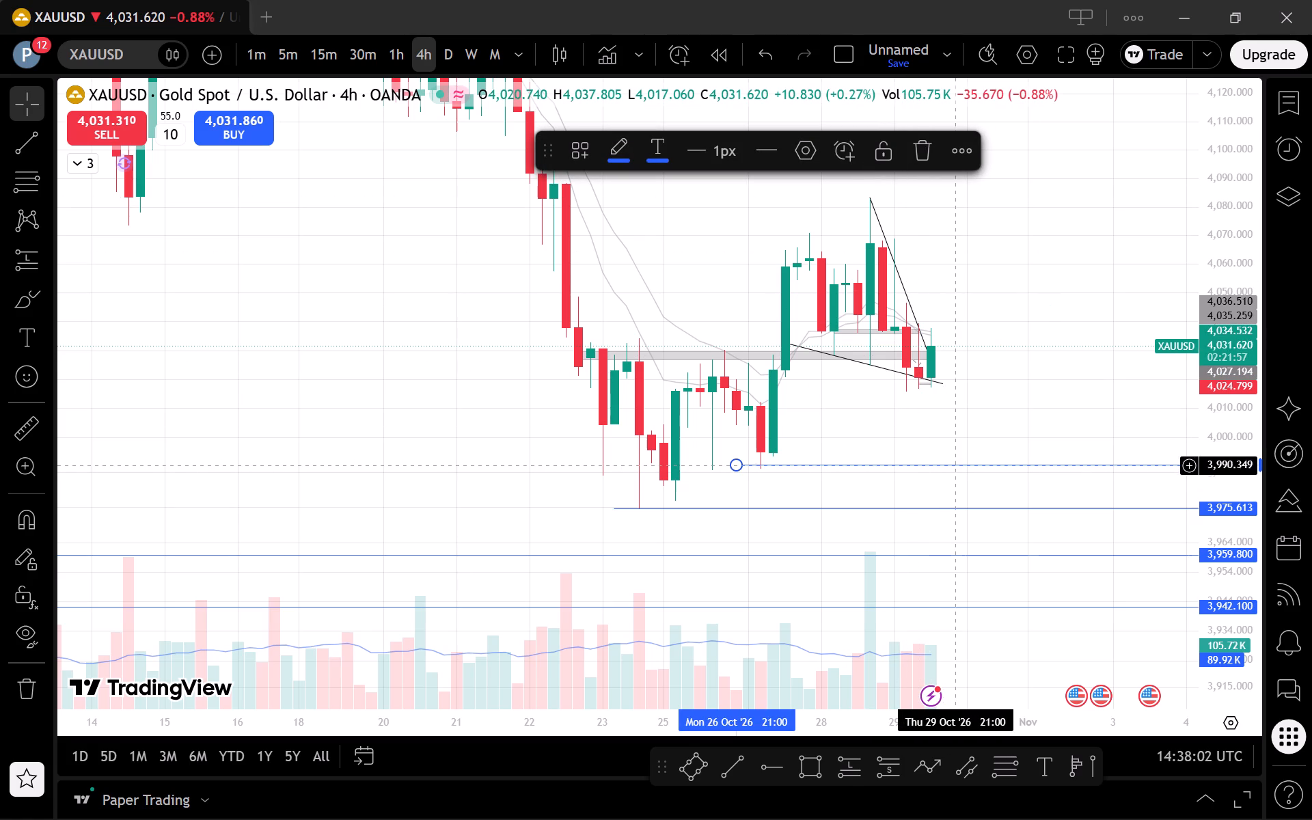
{"action": "left_click_drag", "start_coordinate": [952, 466], "coordinate": [963, 470]}
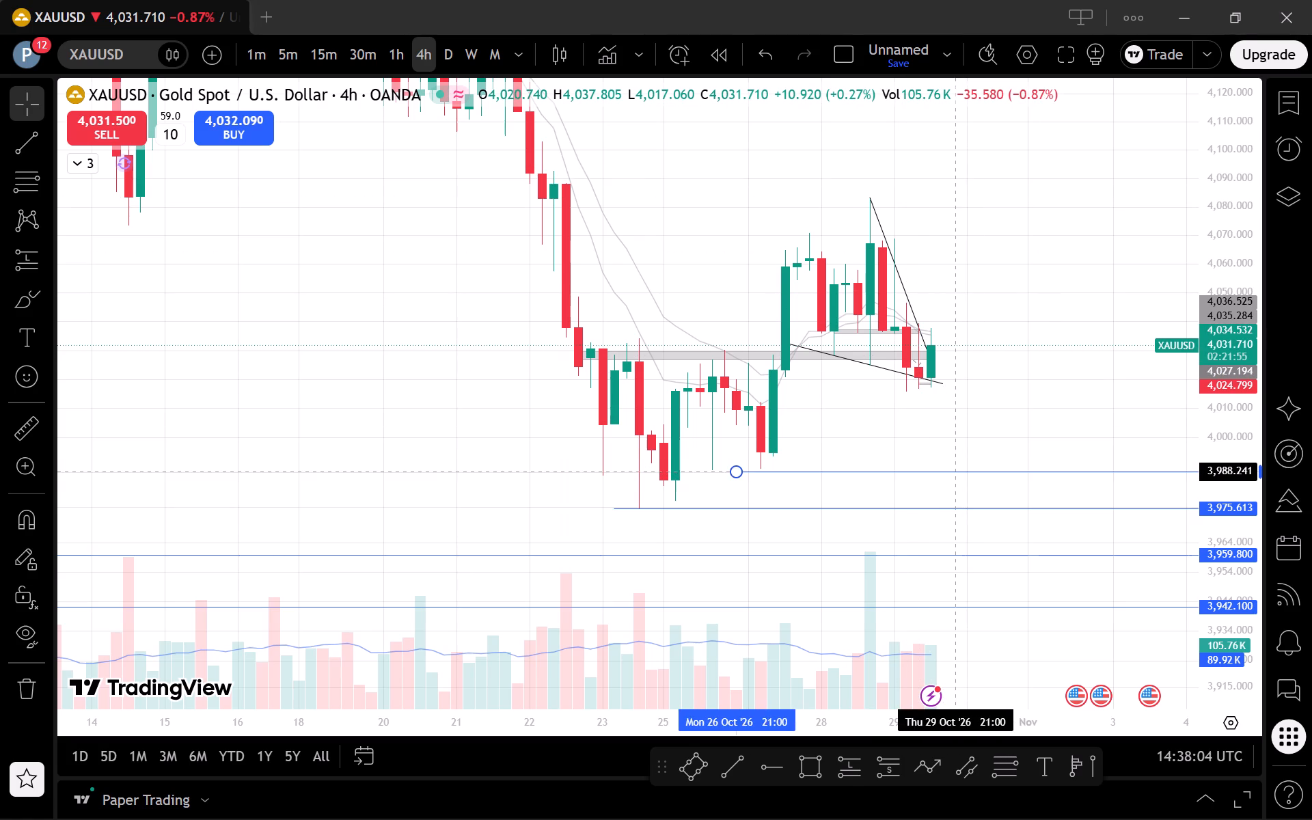
{"action": "left_click_drag", "start_coordinate": [963, 470], "coordinate": [972, 468]}
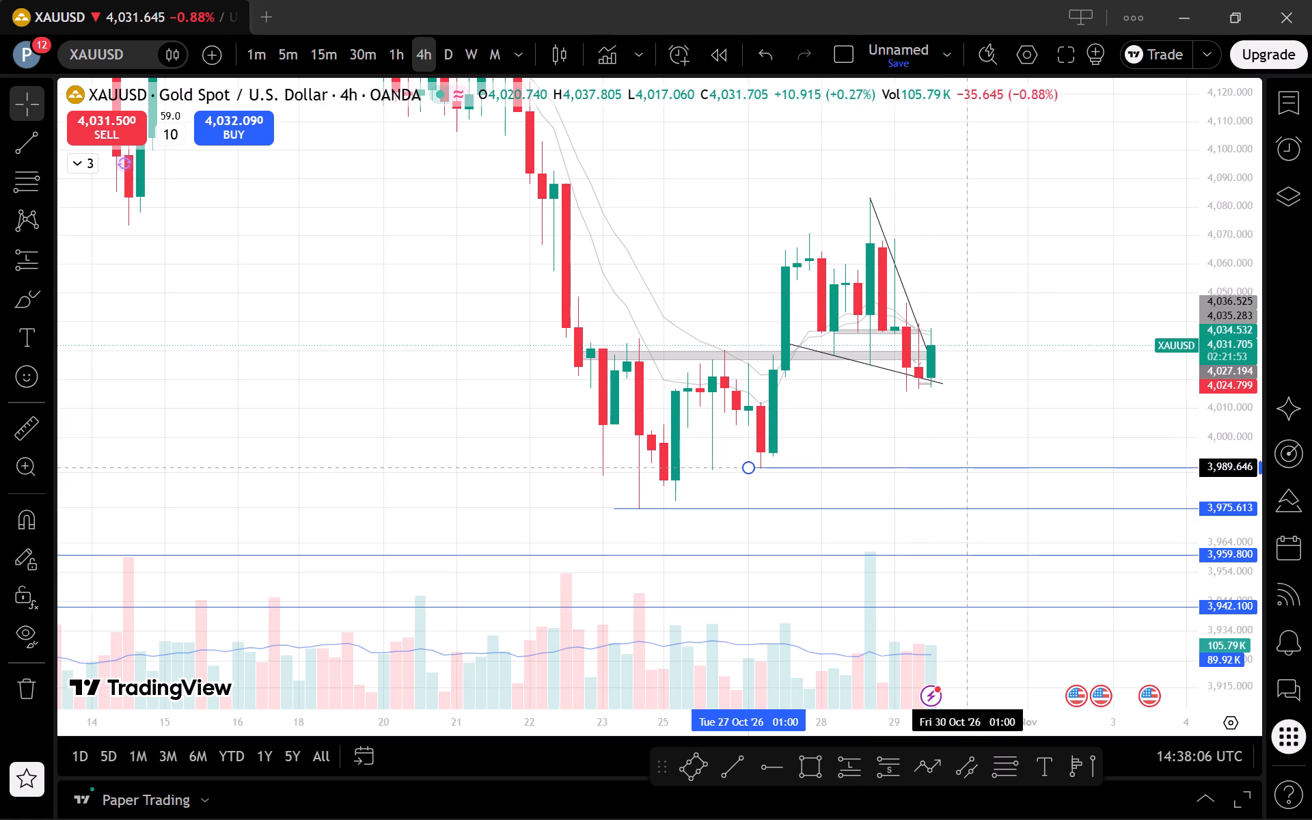
{"action": "left_click_drag", "start_coordinate": [972, 468], "coordinate": [964, 468]}
{"action": "left_click", "coordinate": [887, 157]}
{"action": "left_click", "coordinate": [989, 401]}
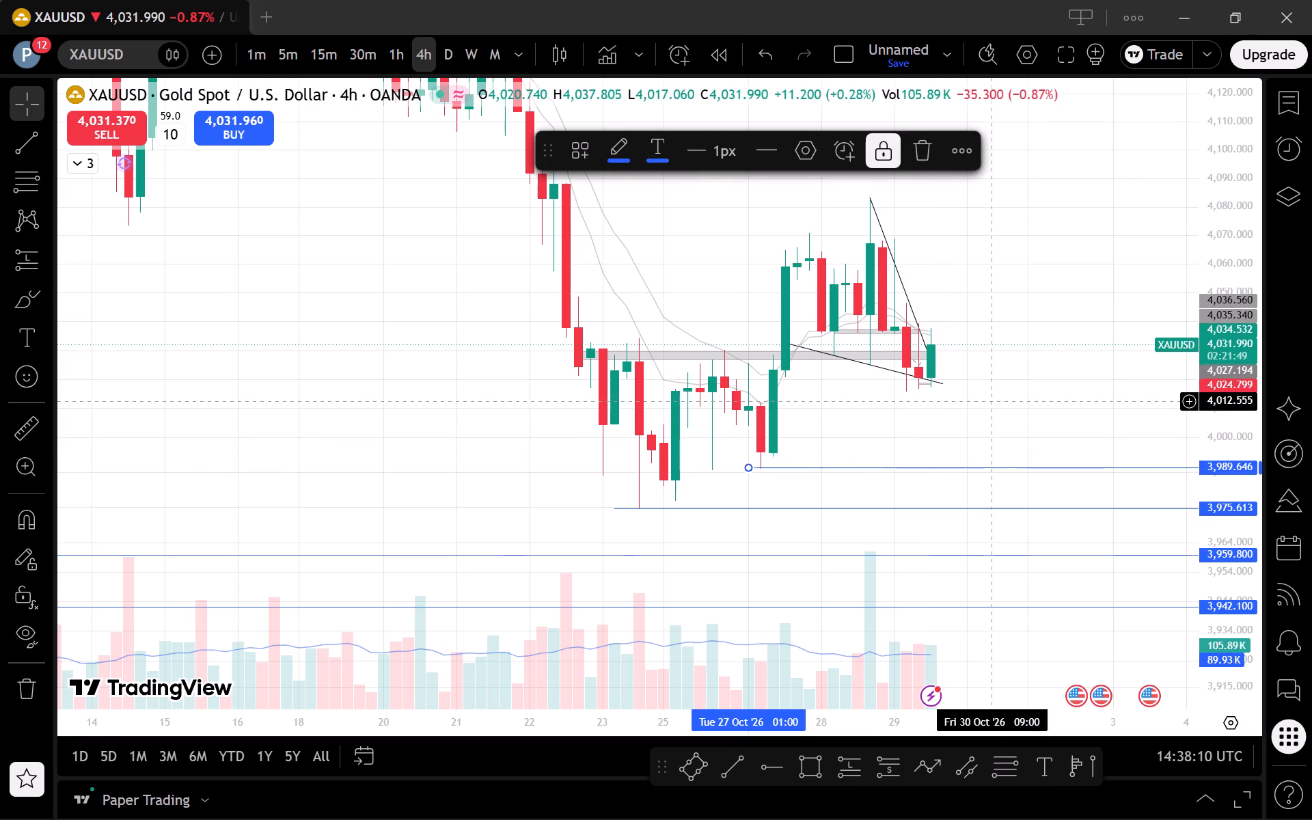
Examine recent XAUUSD price action against the converging trend lines on the 4-hour and 5-minute charts.
{"action": "left_click_drag", "start_coordinate": [1244, 553], "coordinate": [1188, 352]}
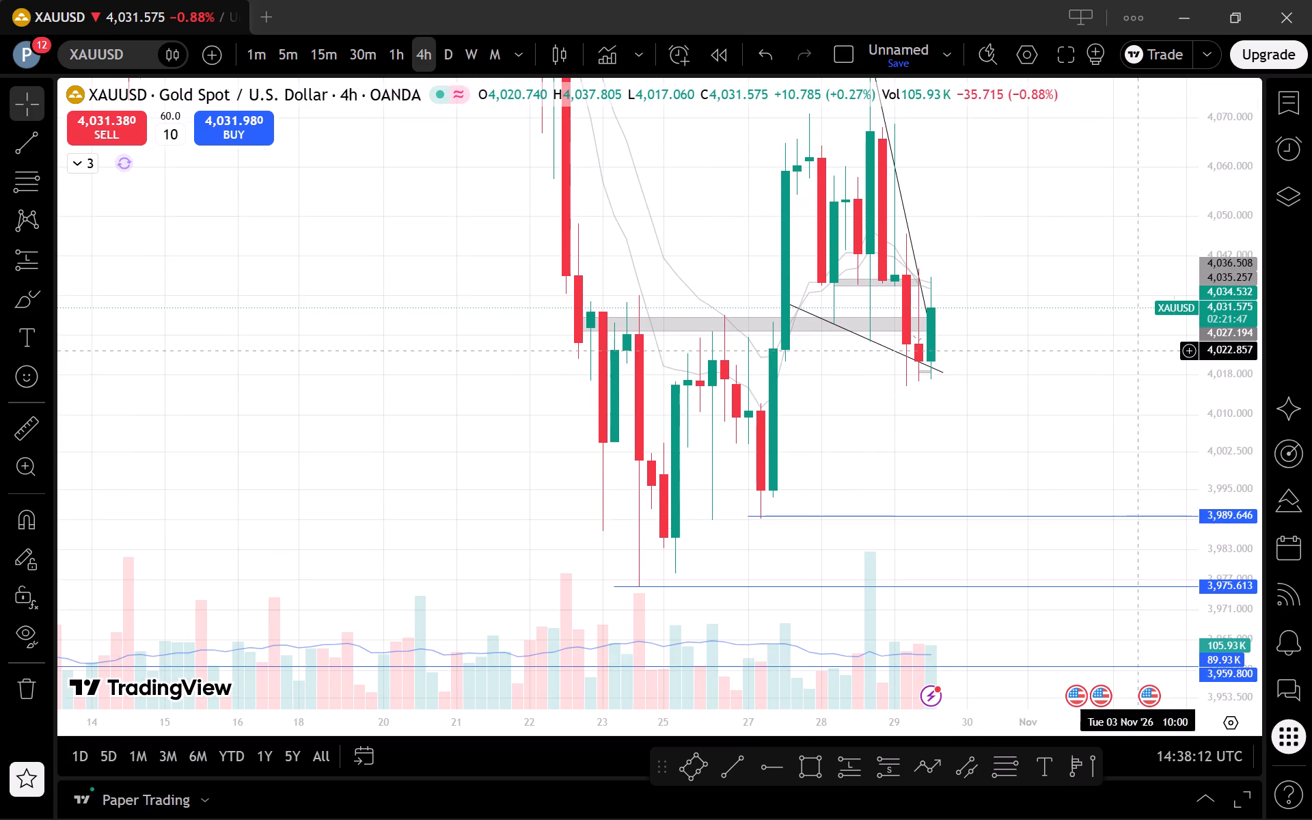
{"action": "scroll", "coordinate": [1043, 351], "scroll_direction": "up", "scroll_amount": 1}
{"action": "left_click", "coordinate": [915, 371]}
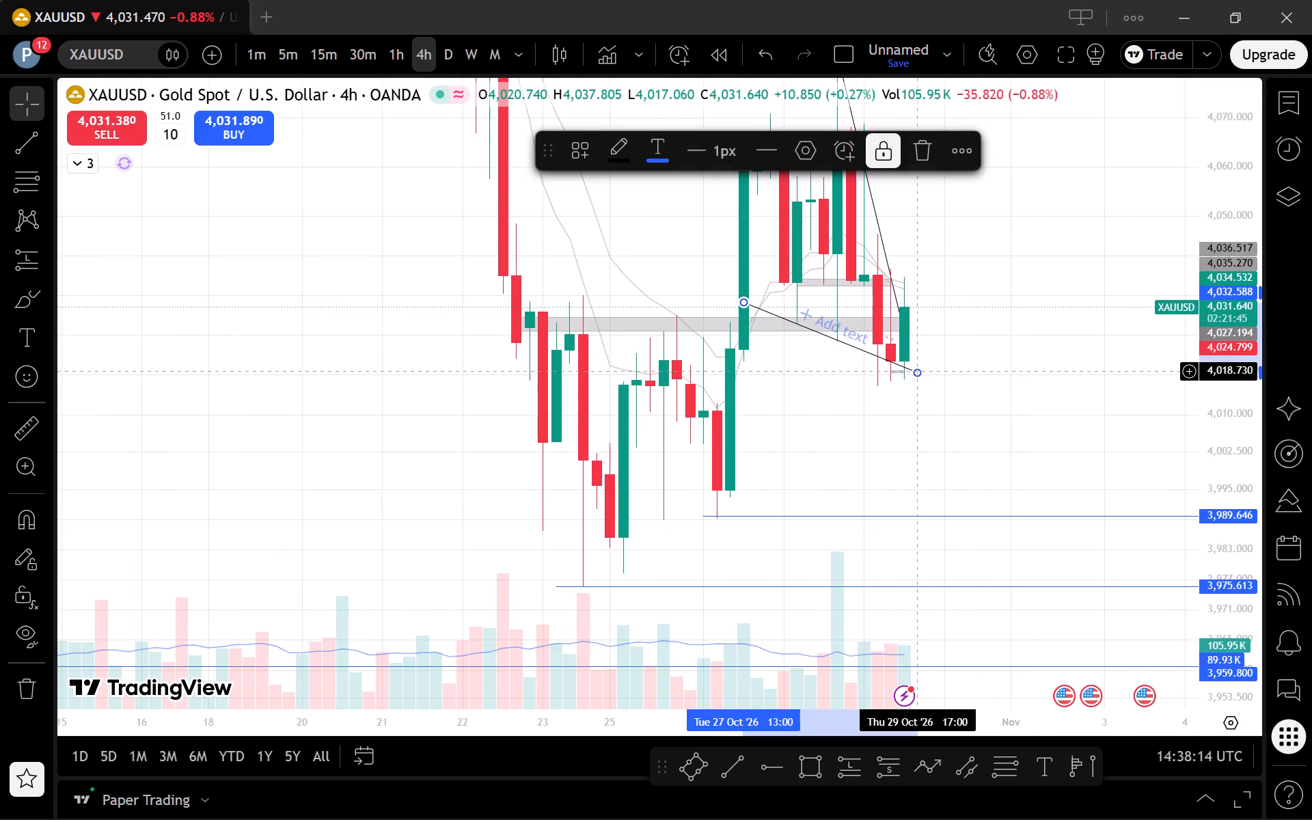
{"action": "left_click", "coordinate": [944, 371]}
{"action": "left_click_drag", "start_coordinate": [993, 391], "coordinate": [1020, 420]}
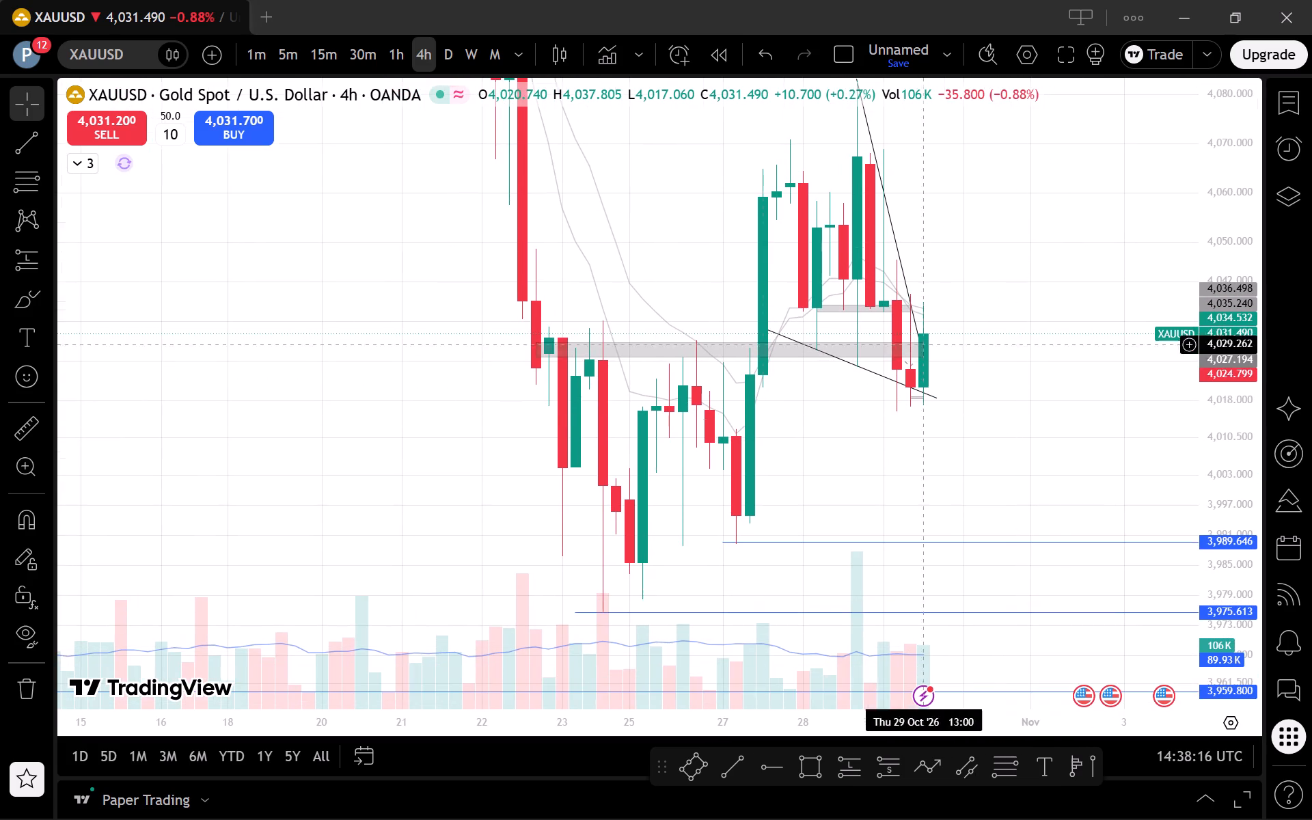
{"action": "left_click", "coordinate": [290, 50]}
{"action": "scroll", "coordinate": [984, 406], "scroll_direction": "down", "scroll_amount": 3}
{"action": "left_click_drag", "start_coordinate": [1211, 515], "coordinate": [1190, 391]}
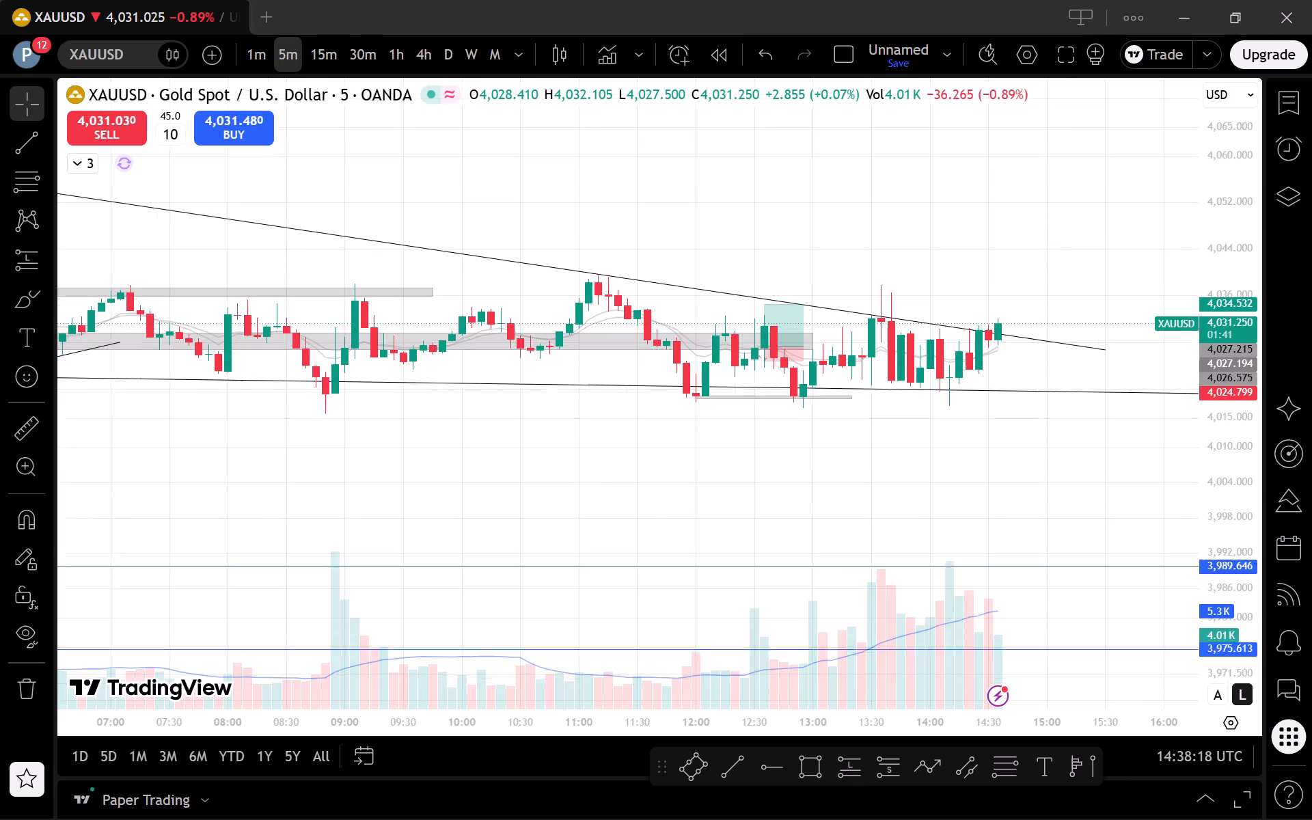
{"action": "scroll", "coordinate": [1077, 303], "scroll_direction": "down", "scroll_amount": 5}
{"action": "left_click_drag", "start_coordinate": [1118, 484], "coordinate": [1020, 619]}
{"action": "scroll", "coordinate": [1025, 576], "scroll_direction": "down", "scroll_amount": 3}
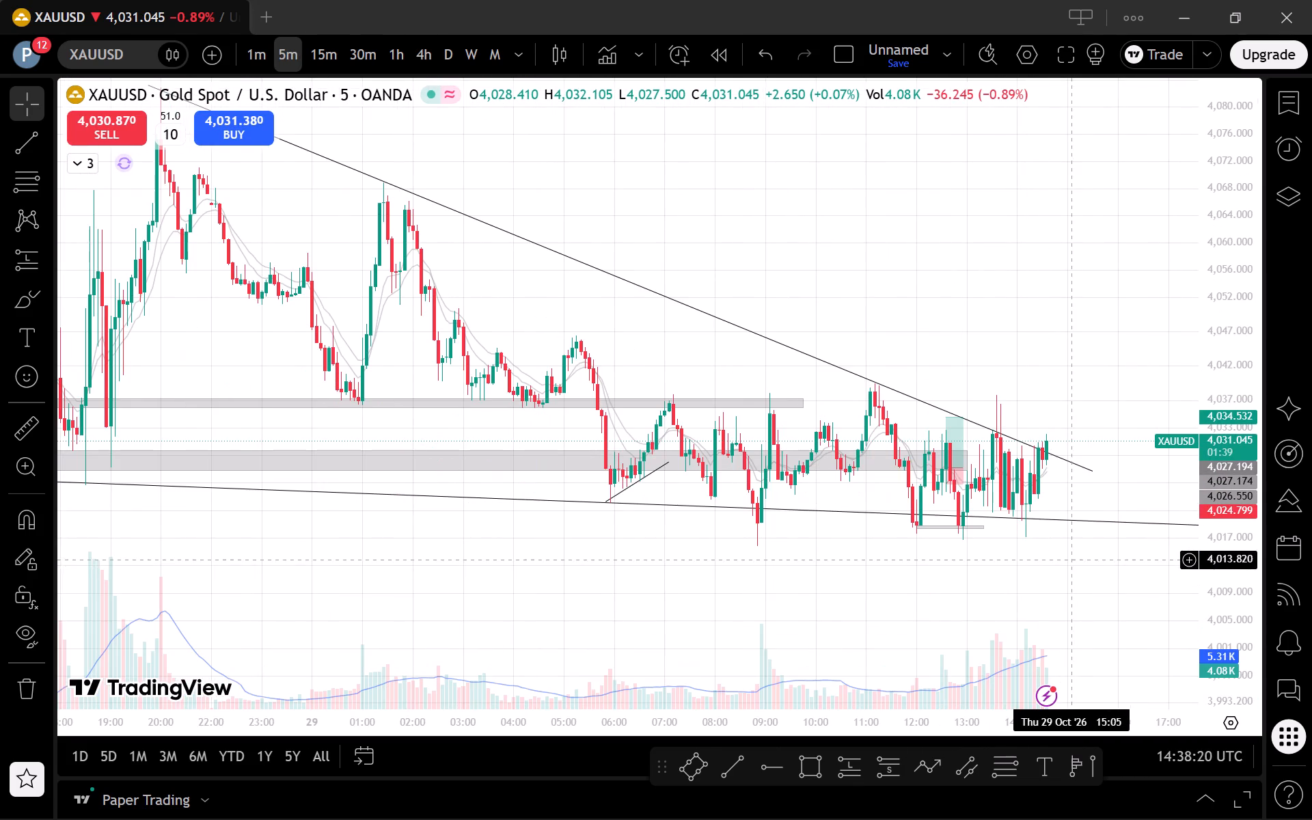
{"action": "left_click_drag", "start_coordinate": [1071, 560], "coordinate": [1048, 543]}
{"action": "scroll", "coordinate": [1102, 545], "scroll_direction": "down", "scroll_amount": 3}
{"action": "left_click_drag", "start_coordinate": [1210, 498], "coordinate": [1216, 587]}
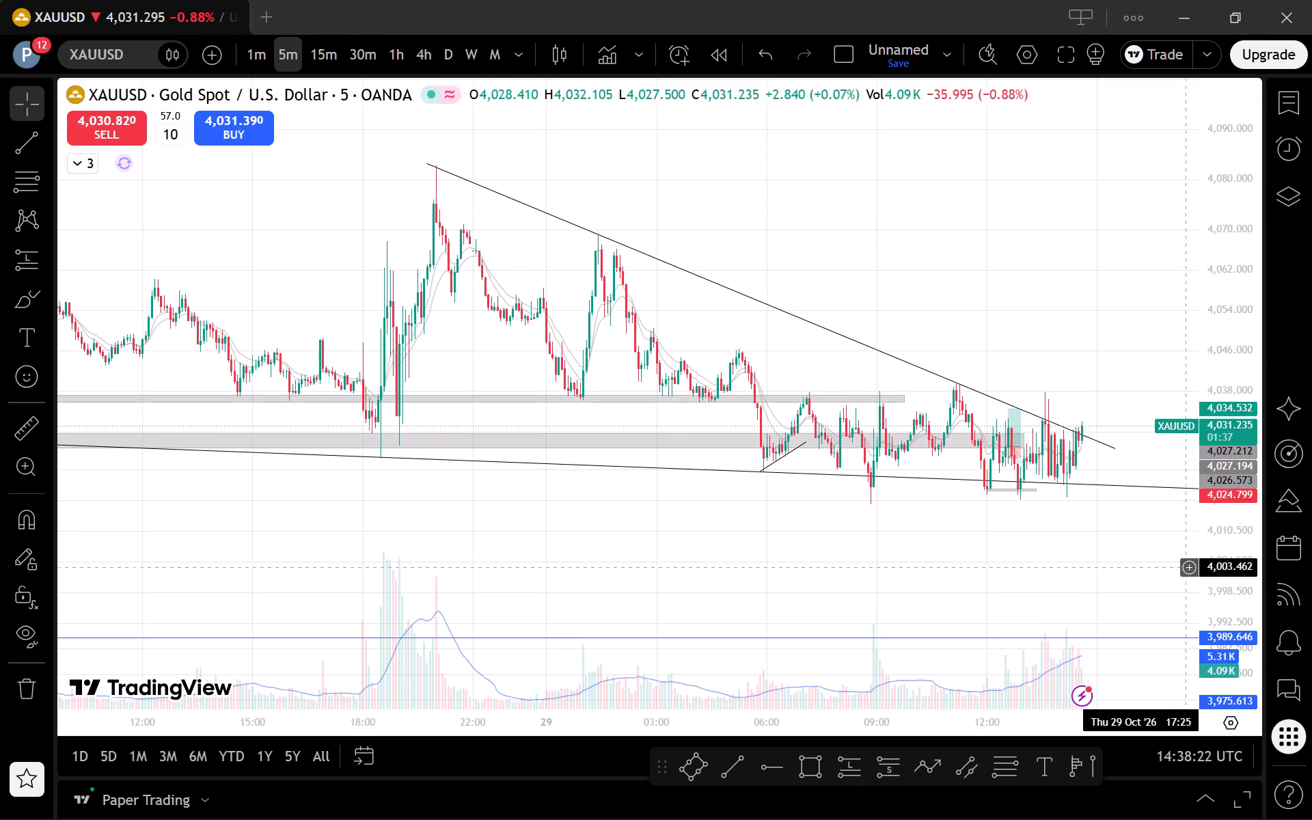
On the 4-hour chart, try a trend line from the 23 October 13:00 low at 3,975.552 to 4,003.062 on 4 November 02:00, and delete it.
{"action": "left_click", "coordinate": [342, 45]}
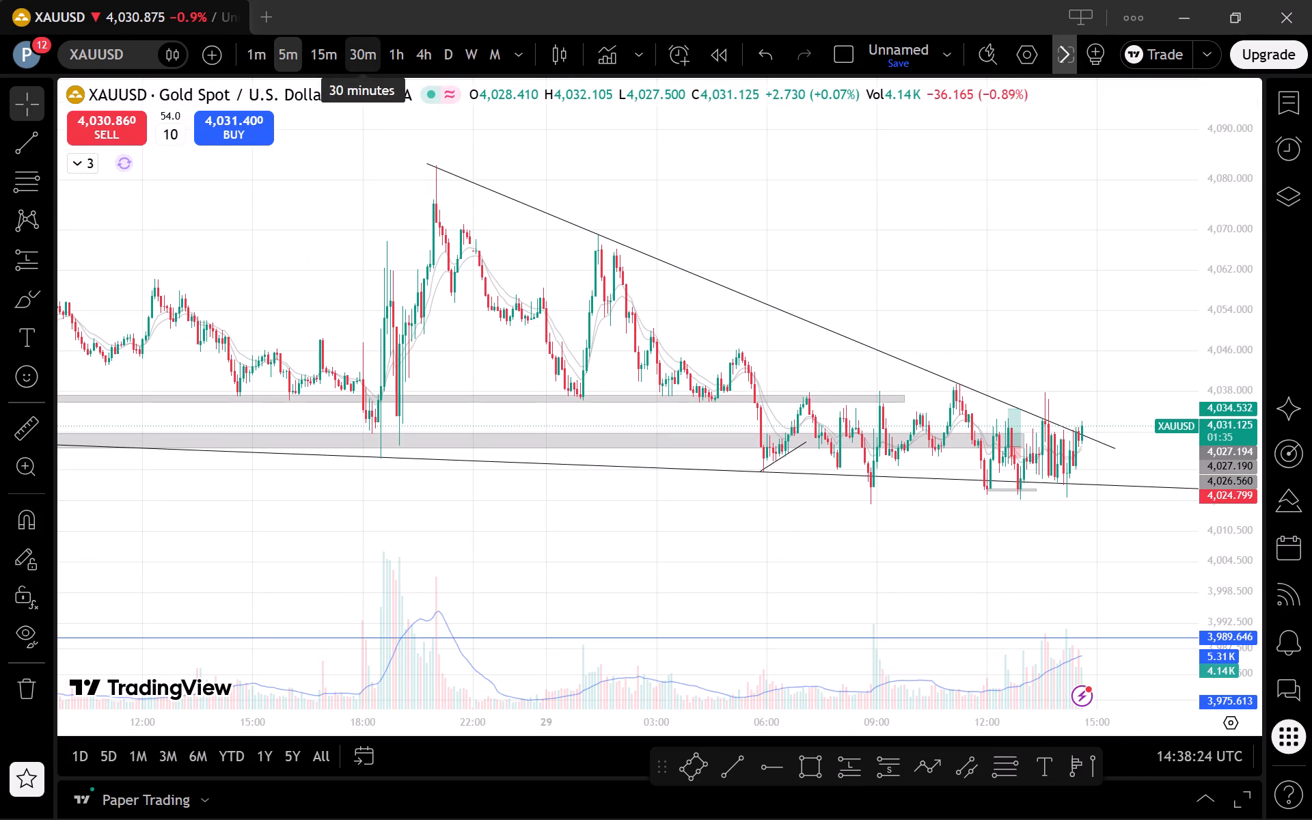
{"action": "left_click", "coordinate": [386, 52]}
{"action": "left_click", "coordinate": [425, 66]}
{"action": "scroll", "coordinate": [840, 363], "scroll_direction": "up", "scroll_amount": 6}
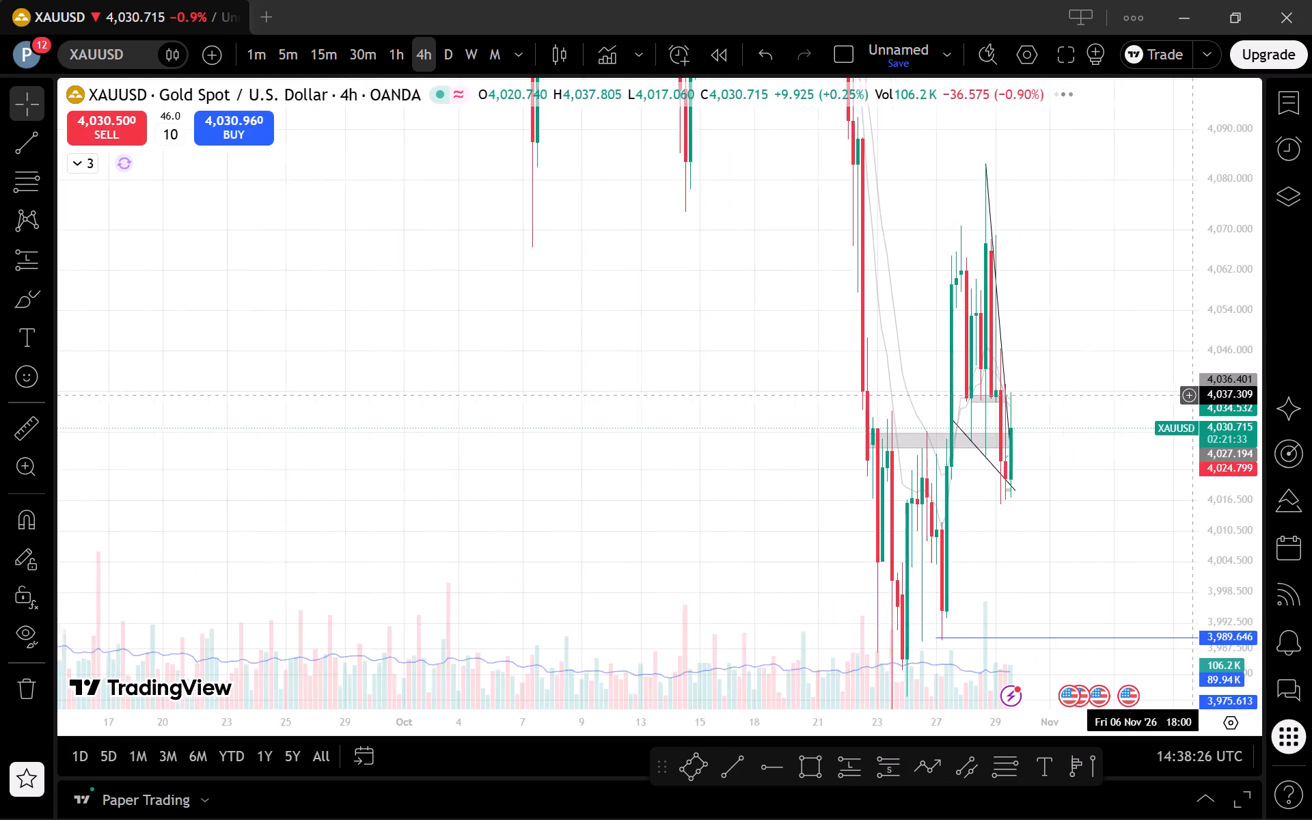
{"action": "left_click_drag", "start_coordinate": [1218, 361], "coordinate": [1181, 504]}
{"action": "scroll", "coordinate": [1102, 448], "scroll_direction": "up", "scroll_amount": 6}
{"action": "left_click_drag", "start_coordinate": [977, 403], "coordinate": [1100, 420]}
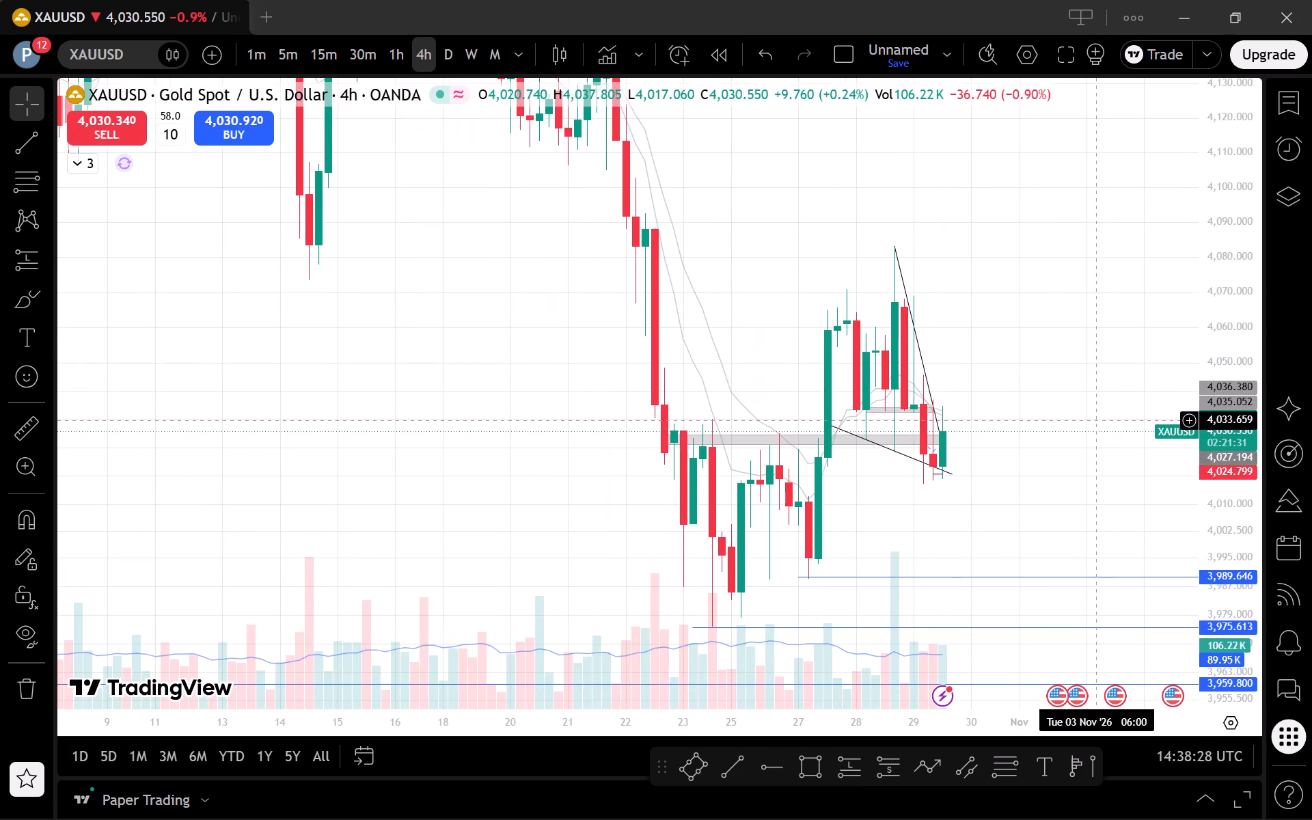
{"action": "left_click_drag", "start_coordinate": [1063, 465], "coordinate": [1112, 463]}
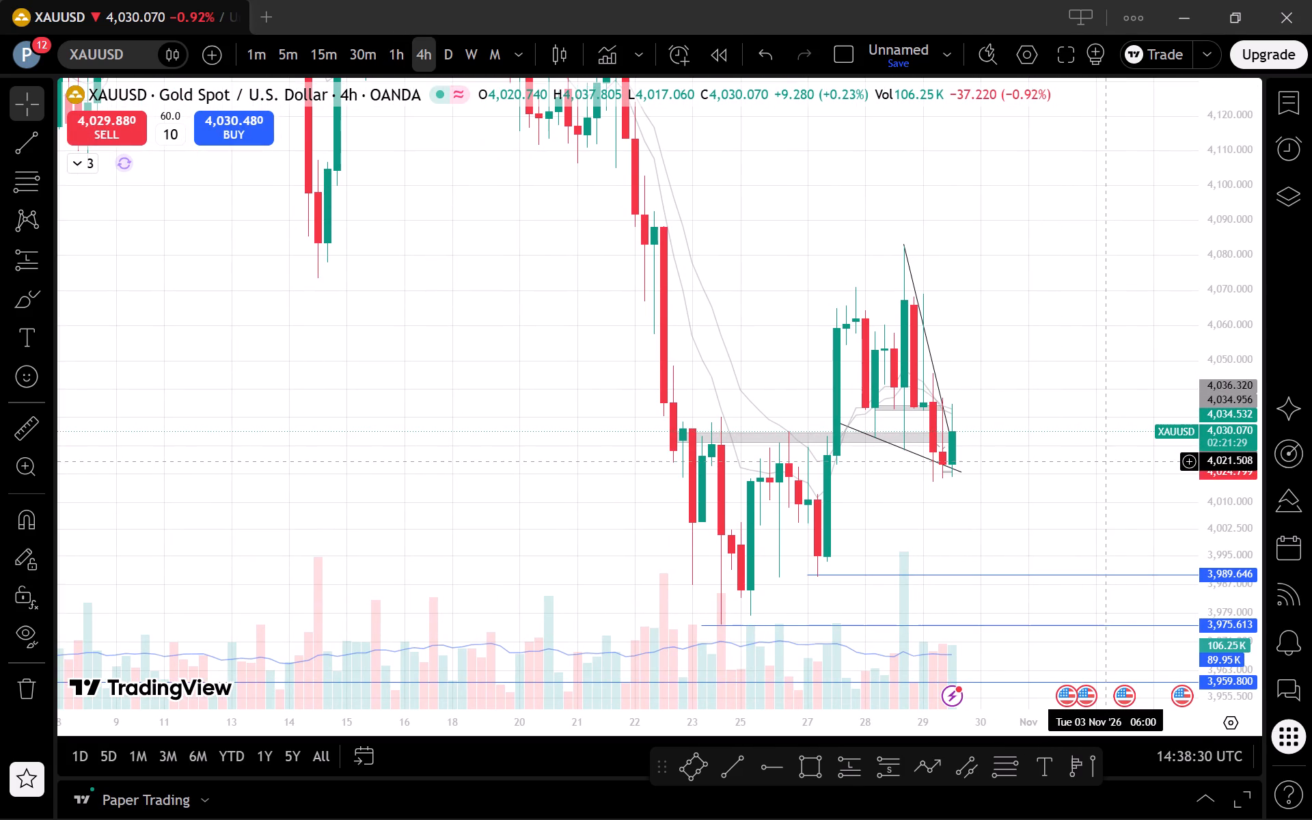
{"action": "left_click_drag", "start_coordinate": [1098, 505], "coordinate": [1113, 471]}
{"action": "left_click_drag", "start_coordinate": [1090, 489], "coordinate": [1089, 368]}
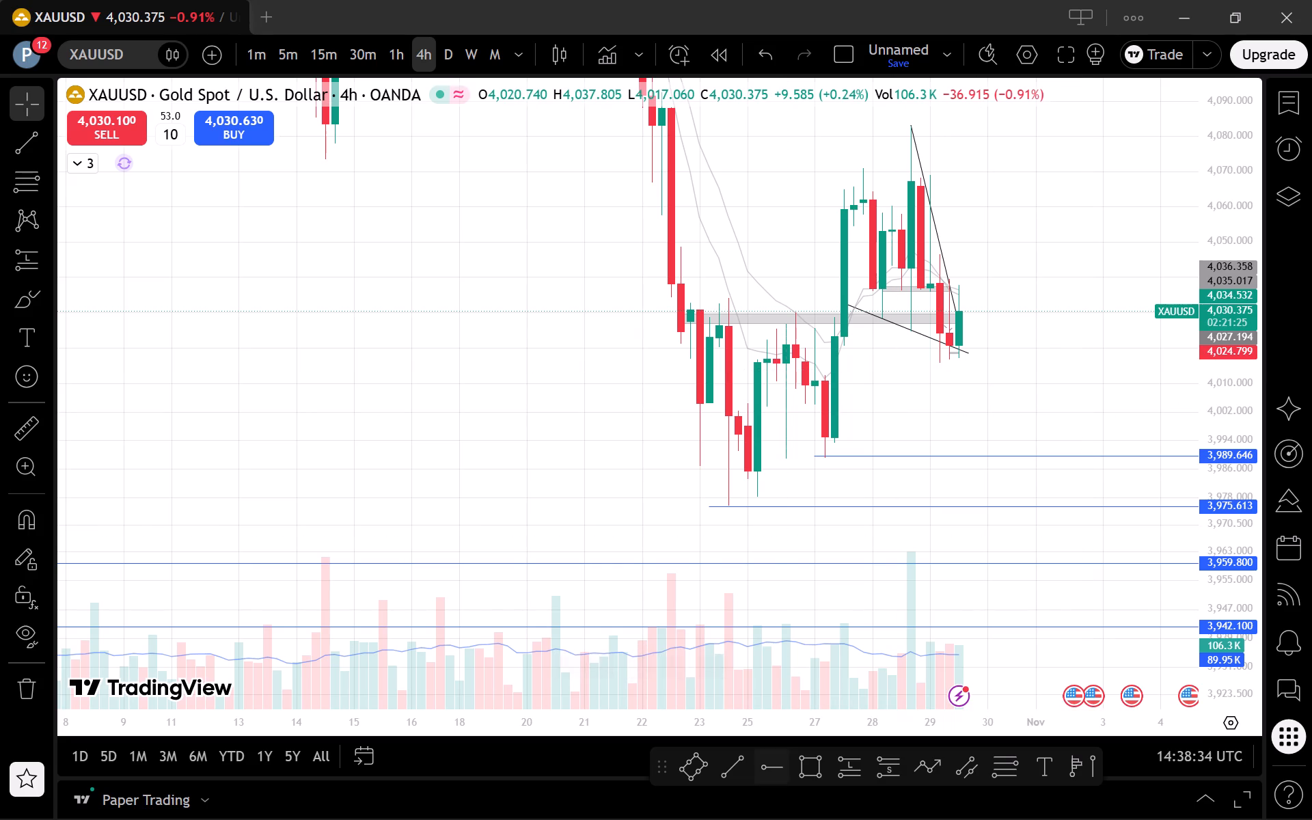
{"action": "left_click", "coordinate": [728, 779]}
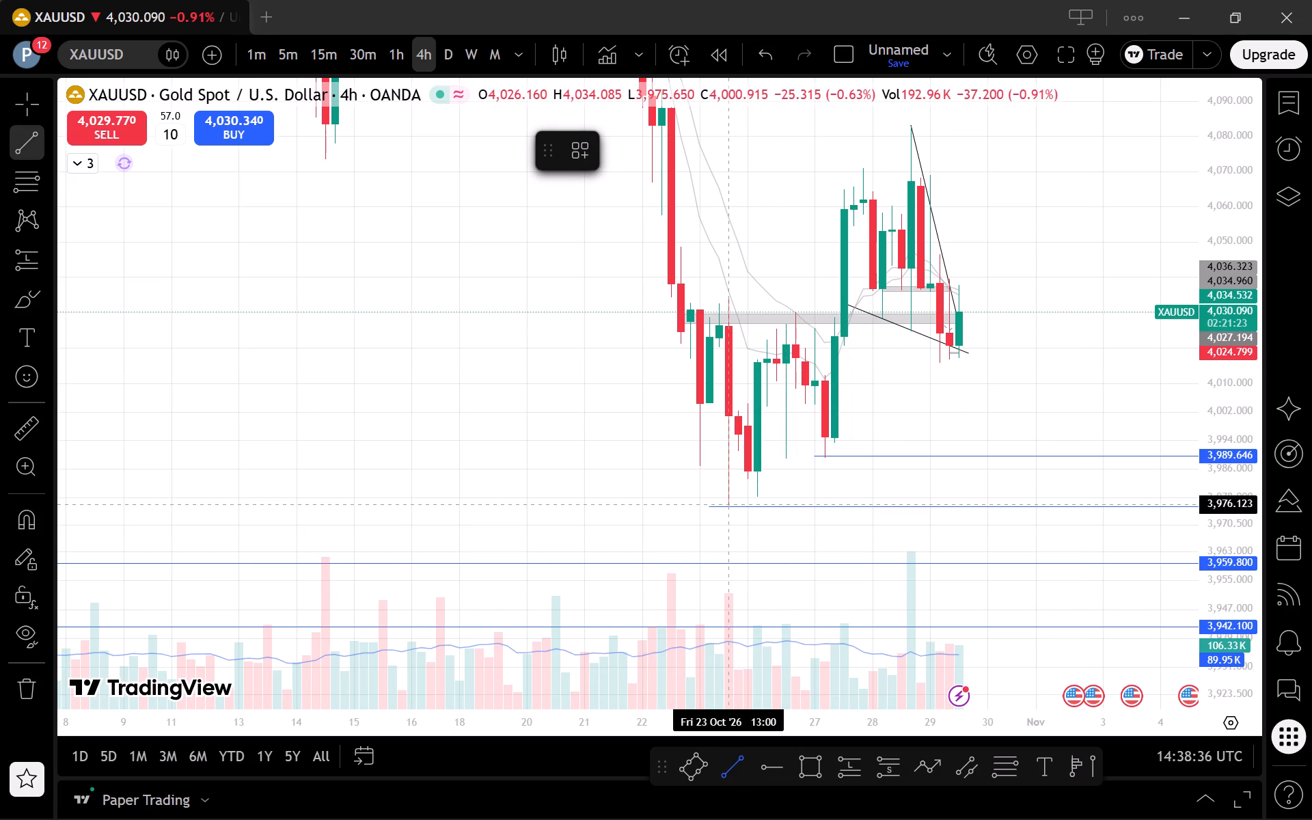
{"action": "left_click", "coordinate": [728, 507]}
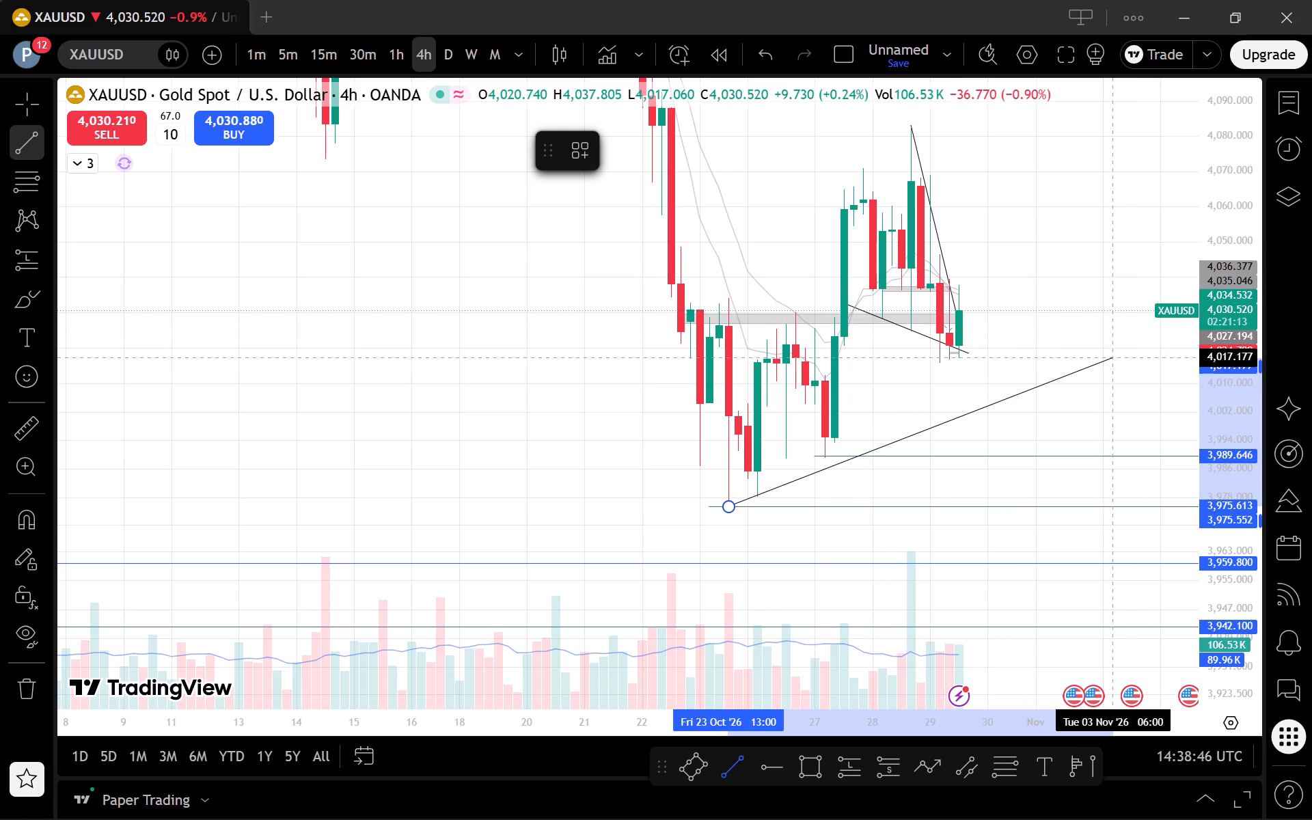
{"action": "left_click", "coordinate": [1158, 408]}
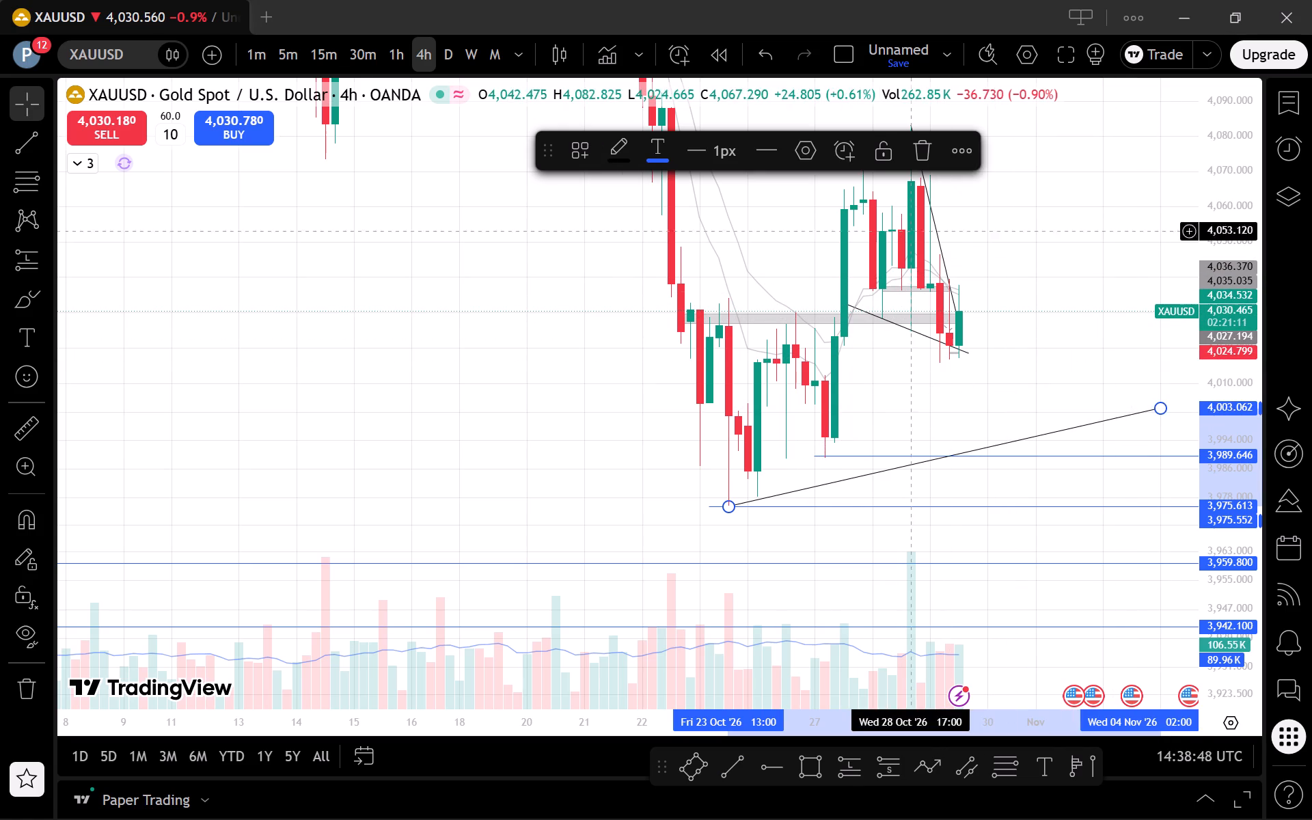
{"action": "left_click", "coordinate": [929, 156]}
On the 1-hour chart, draw an ascending trend line from the 23 October 14:00 low at 3,975.838 to about 4,018 on 30 October.
{"action": "left_click", "coordinate": [396, 44]}
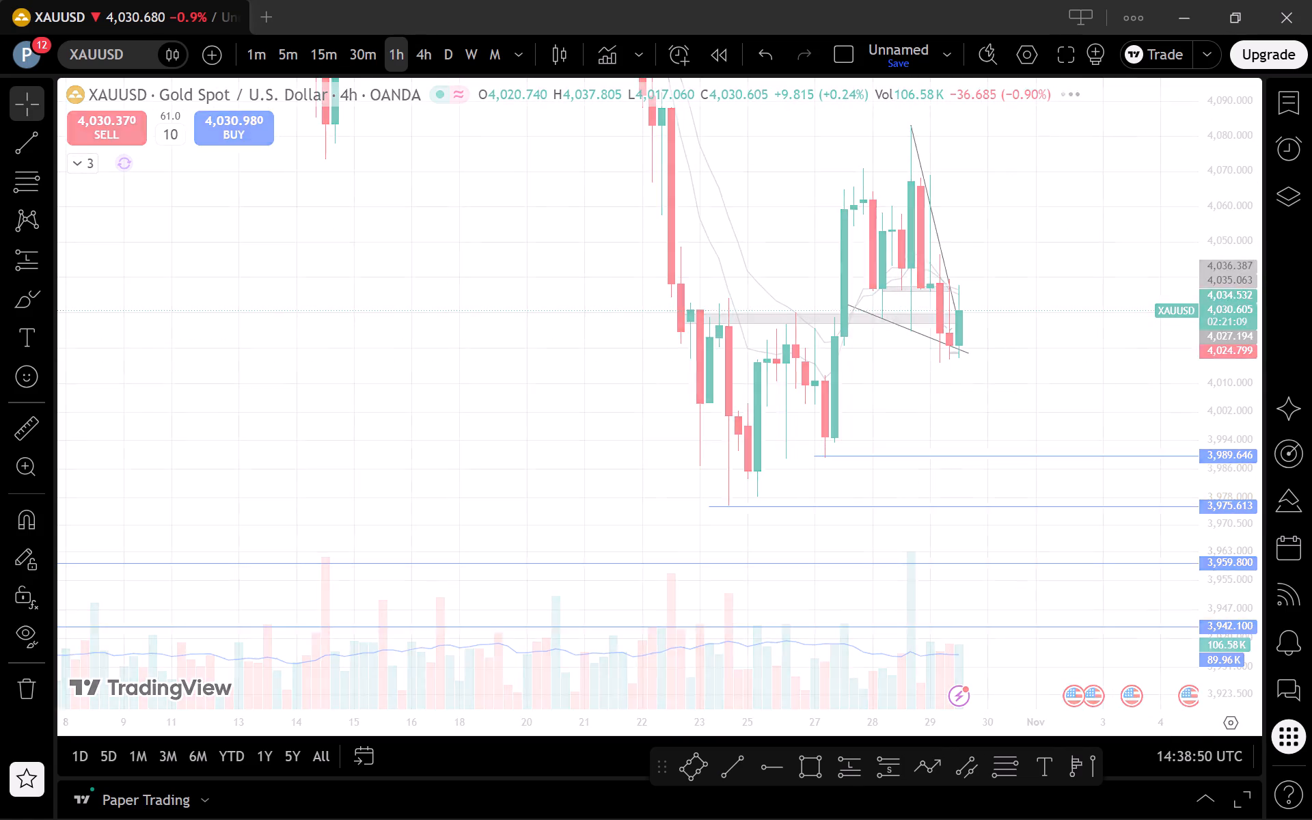
{"action": "scroll", "coordinate": [1002, 625], "scroll_direction": "down", "scroll_amount": 4}
{"action": "scroll", "coordinate": [1037, 519], "scroll_direction": "down", "scroll_amount": 2}
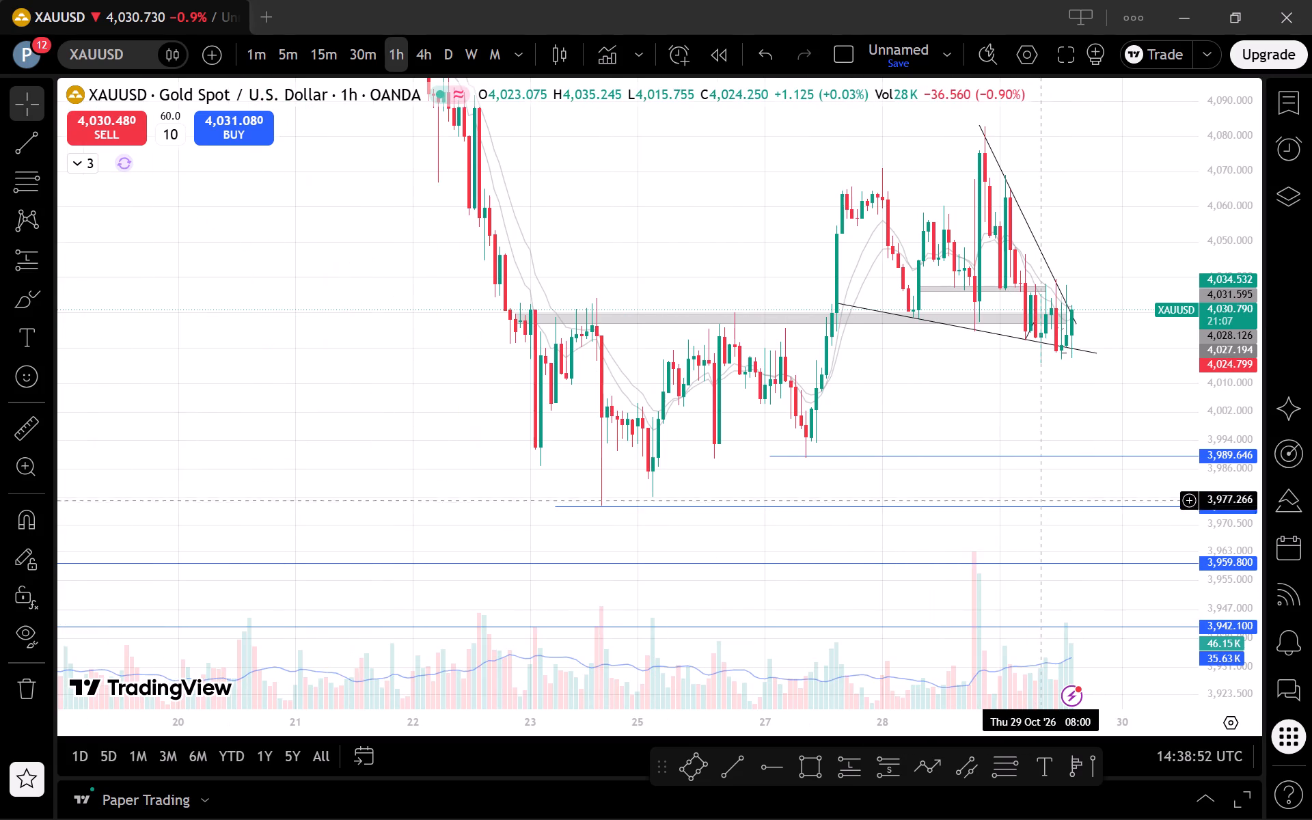
{"action": "left_click_drag", "start_coordinate": [1035, 497], "coordinate": [1004, 508]}
{"action": "left_click", "coordinate": [729, 771]}
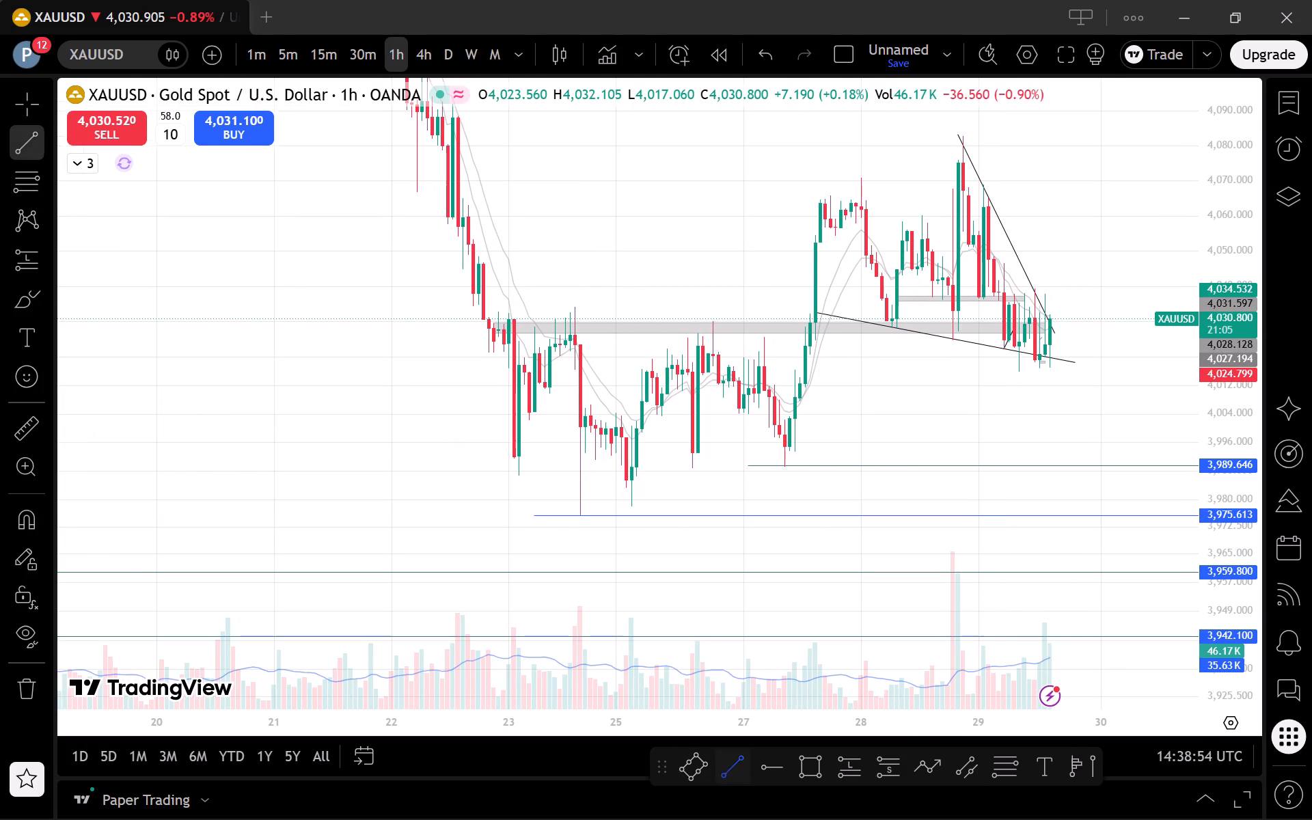
{"action": "left_click", "coordinate": [582, 515]}
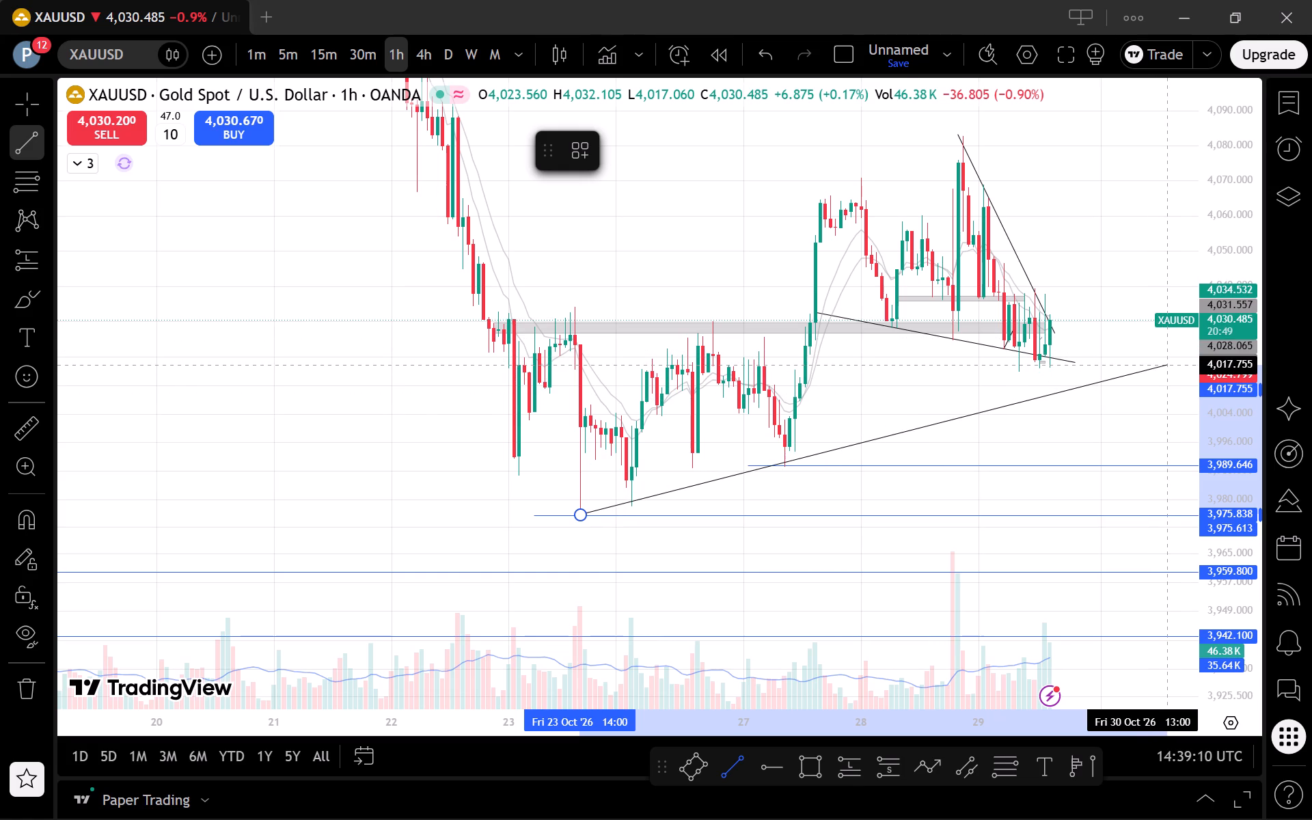
{"action": "left_click", "coordinate": [1164, 362]}
{"action": "left_click", "coordinate": [1143, 389]}
Extend the end of the ascending trend line to 4,023.242 at 30 October 22:00 and lock it.
{"action": "left_click_drag", "start_coordinate": [1143, 408], "coordinate": [1123, 453]}
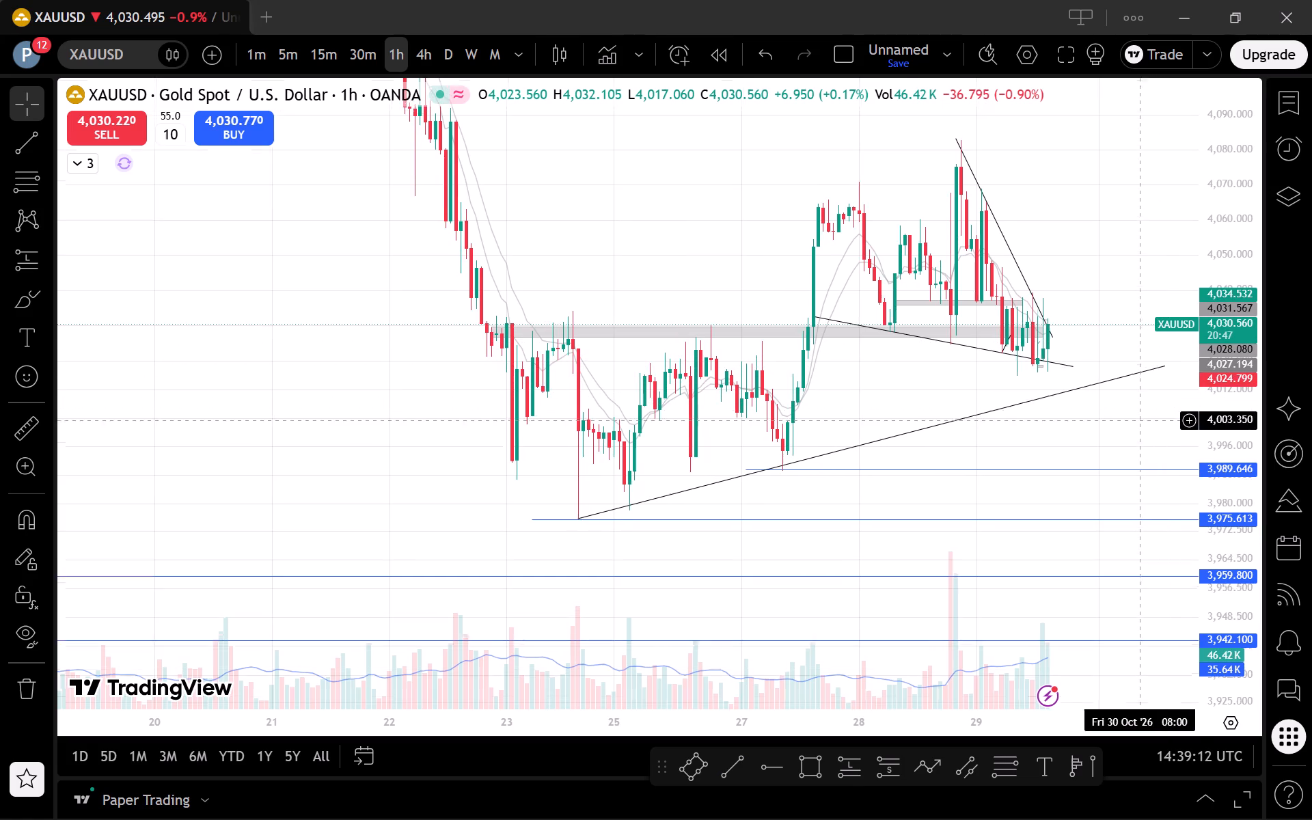
{"action": "left_click_drag", "start_coordinate": [1123, 453], "coordinate": [1098, 494]}
{"action": "left_click_drag", "start_coordinate": [1120, 440], "coordinate": [1136, 428]}
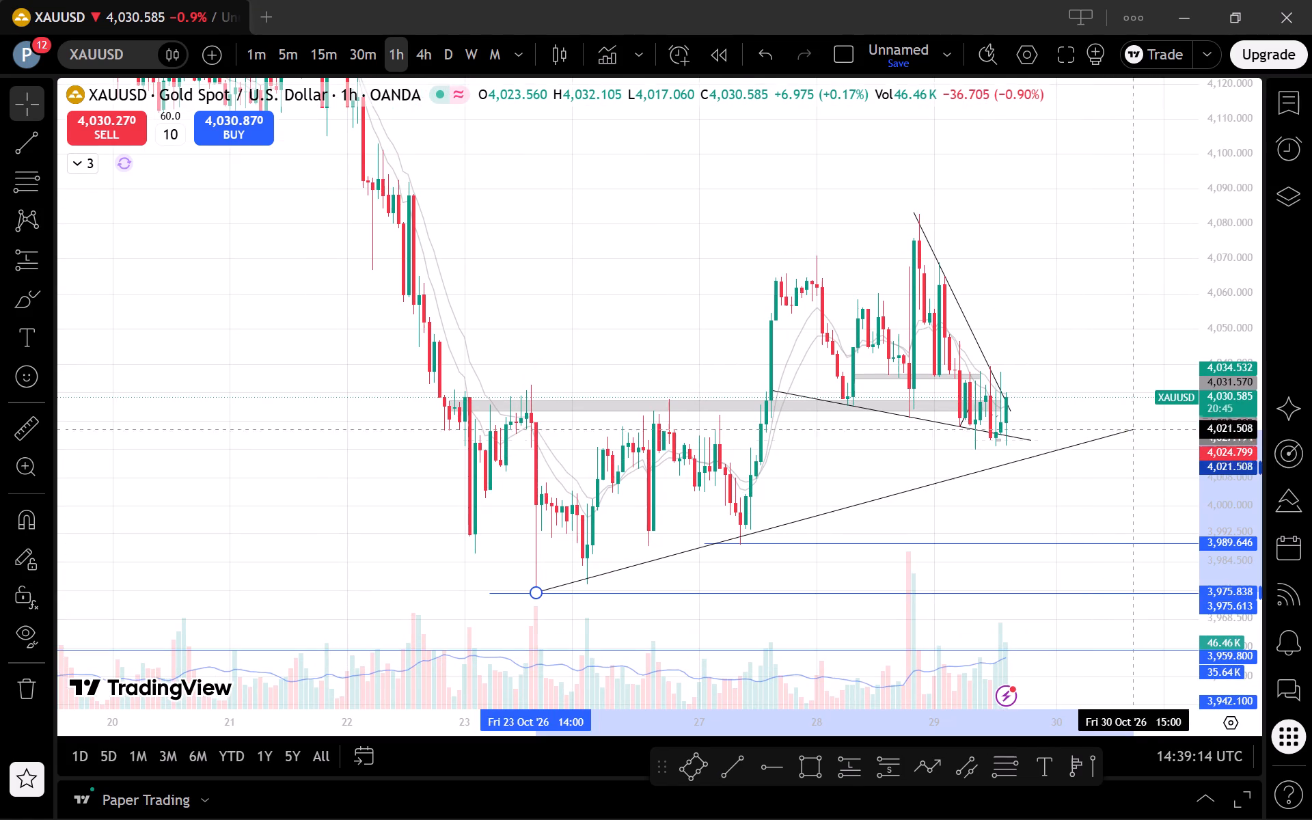
{"action": "left_click_drag", "start_coordinate": [1136, 428], "coordinate": [1166, 424]}
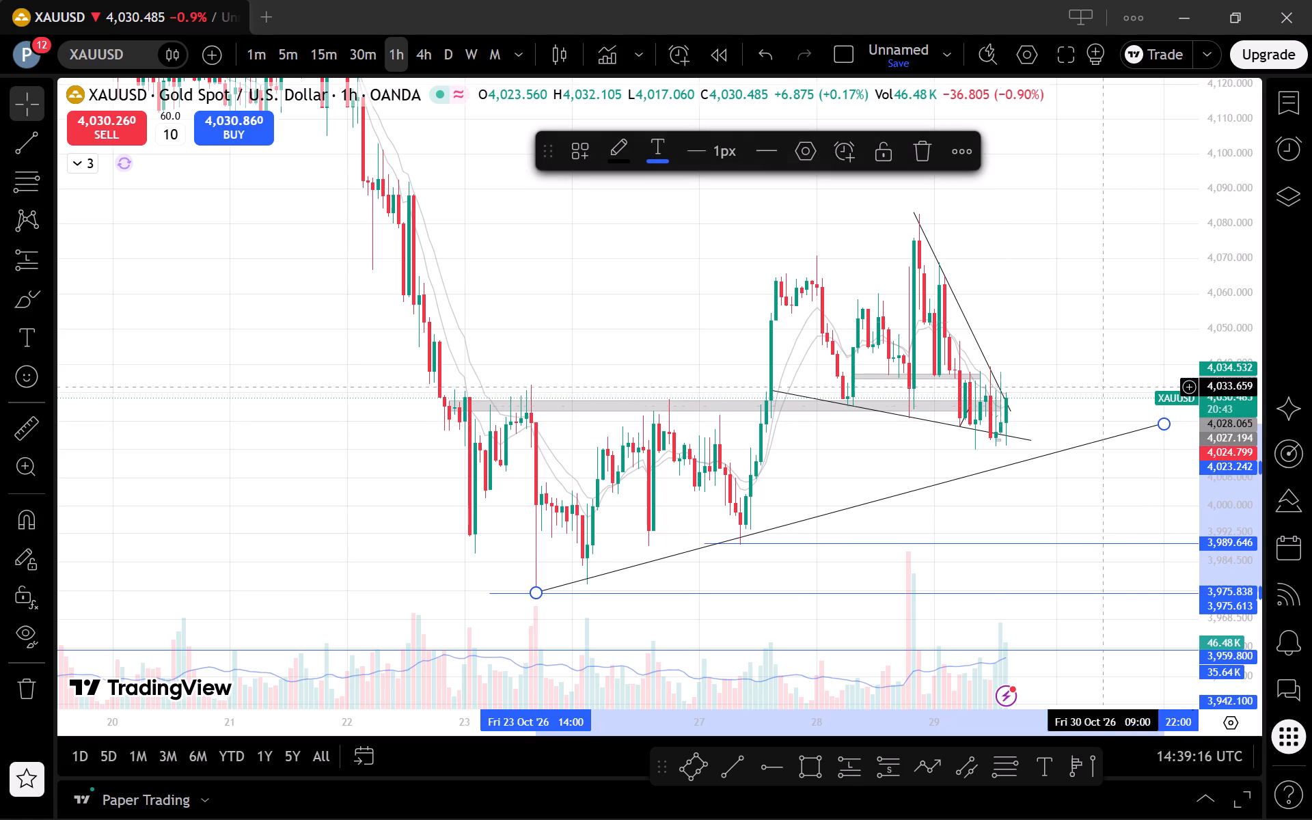
{"action": "left_click", "coordinate": [886, 150]}
{"action": "left_click", "coordinate": [1078, 525]}
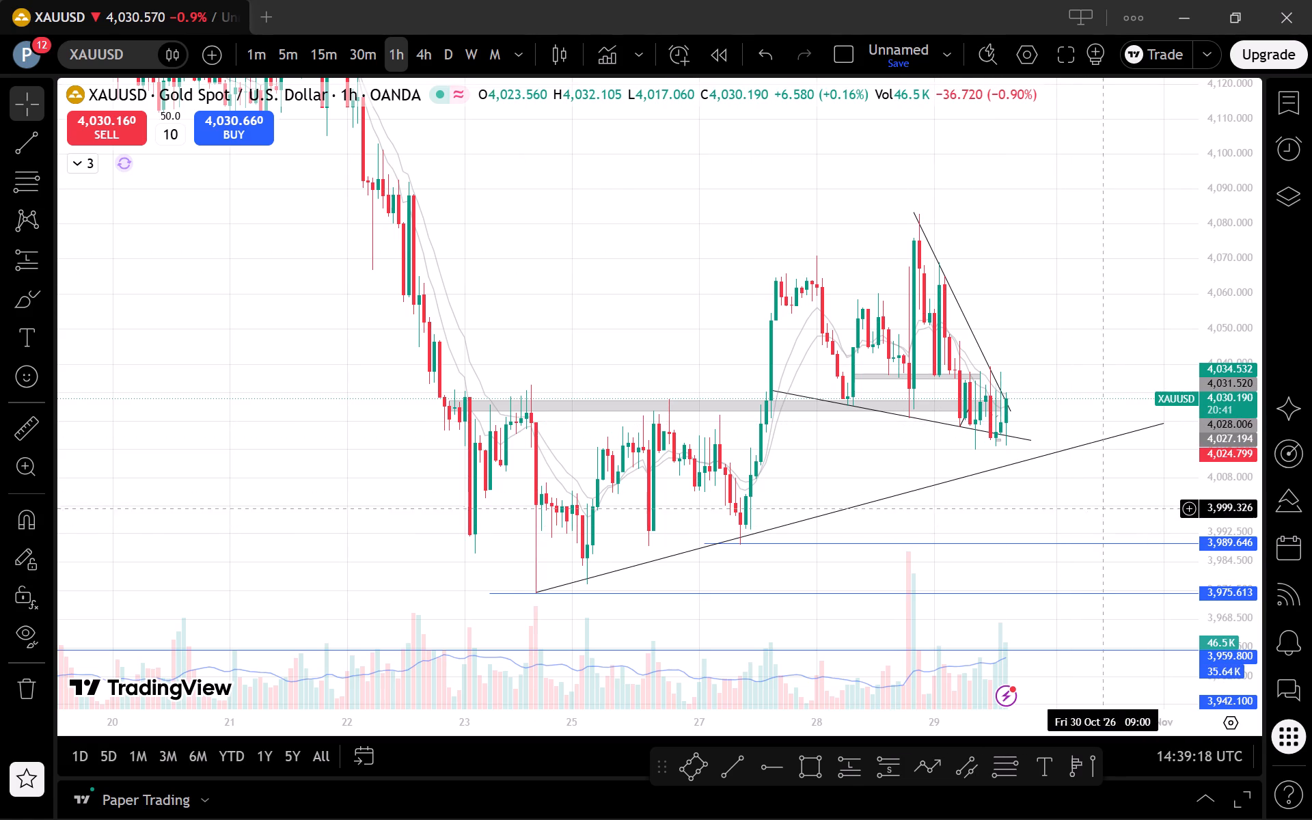
Examine XAUUSD price action against the ascending support line, the converging trend lines and the horizontal levels on the 15-minute chart.
{"action": "left_click", "coordinate": [312, 51]}
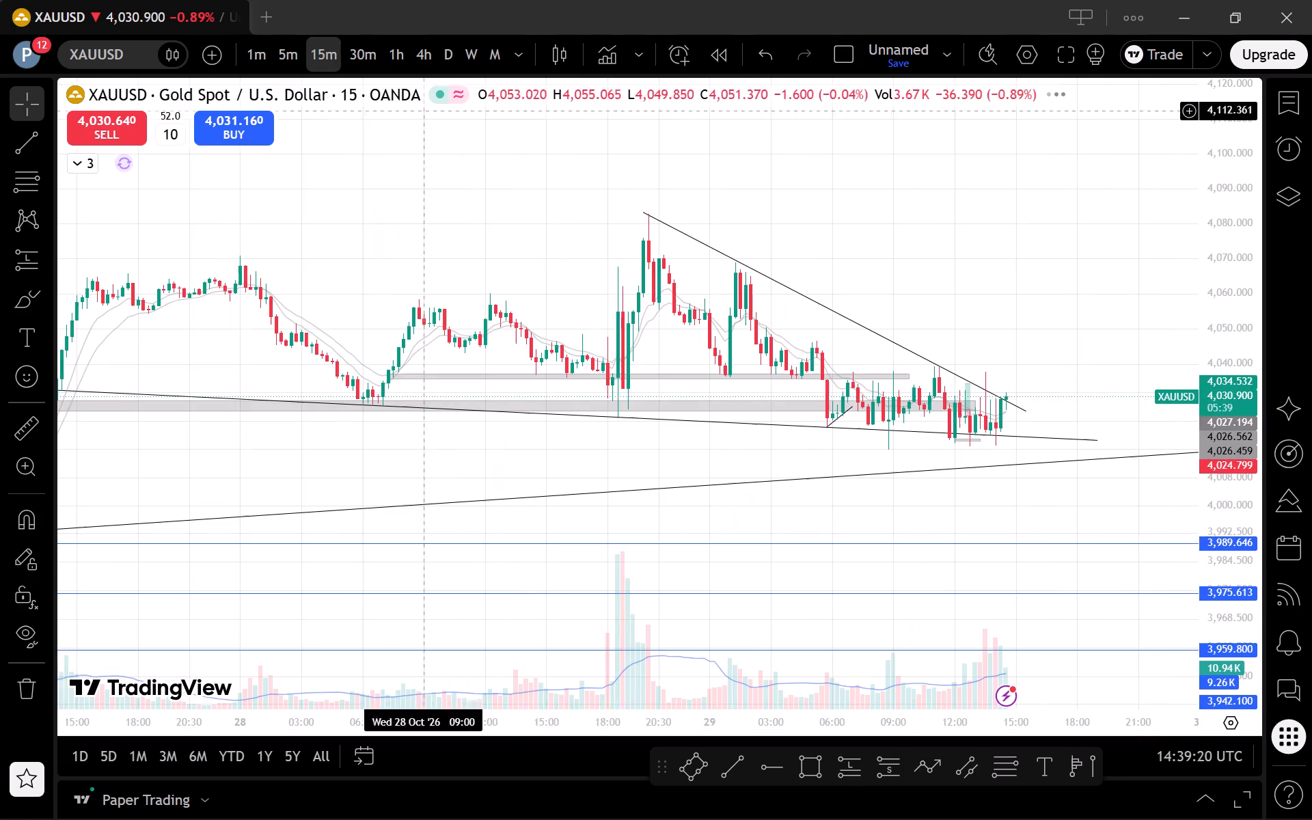
{"action": "scroll", "coordinate": [1067, 584], "scroll_direction": "down", "scroll_amount": 1}
{"action": "left_click_drag", "start_coordinate": [1209, 577], "coordinate": [1182, 530]}
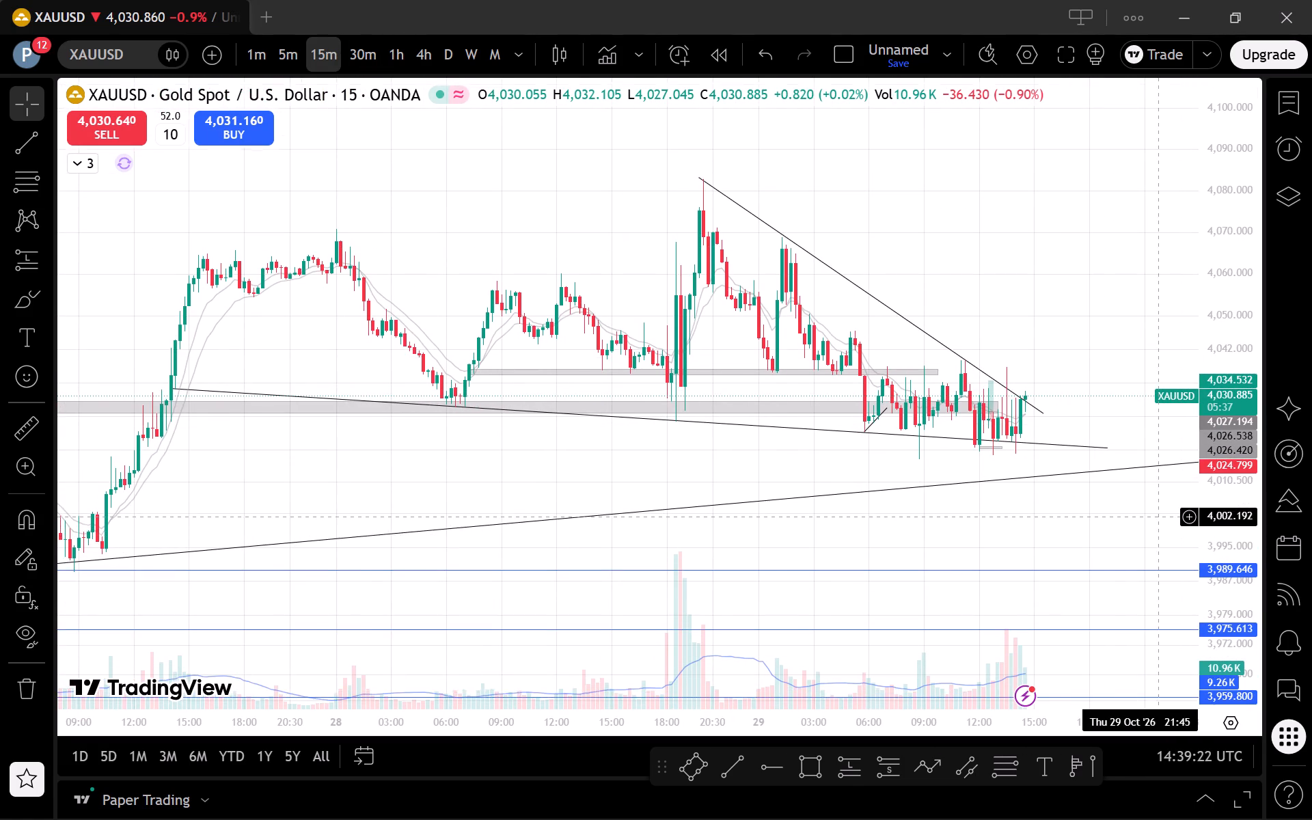
{"action": "scroll", "coordinate": [1157, 517], "scroll_direction": "up", "scroll_amount": 1}
{"action": "left_click_drag", "start_coordinate": [1050, 536], "coordinate": [1084, 545]}
{"action": "scroll", "coordinate": [1085, 545], "scroll_direction": "down", "scroll_amount": 3}
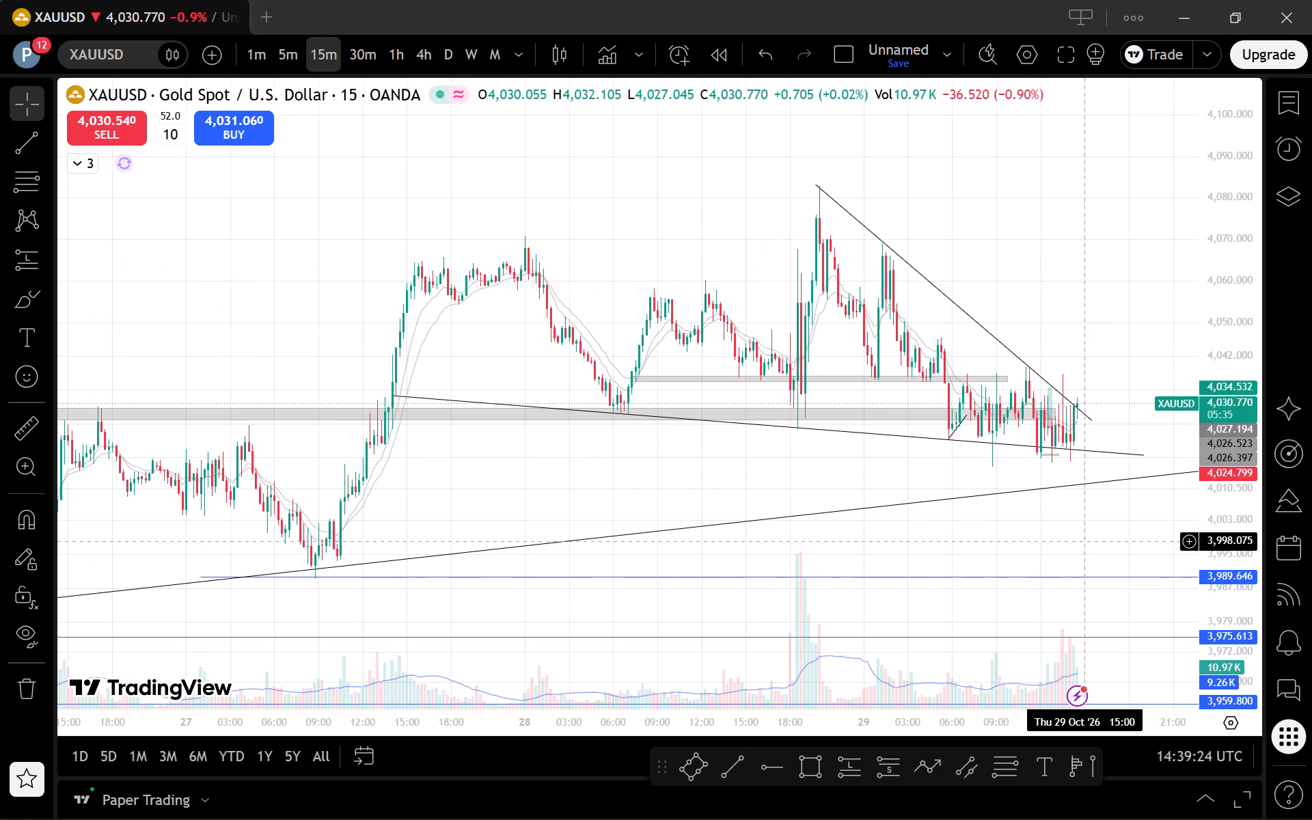
{"action": "left_click_drag", "start_coordinate": [1087, 541], "coordinate": [1063, 573]}
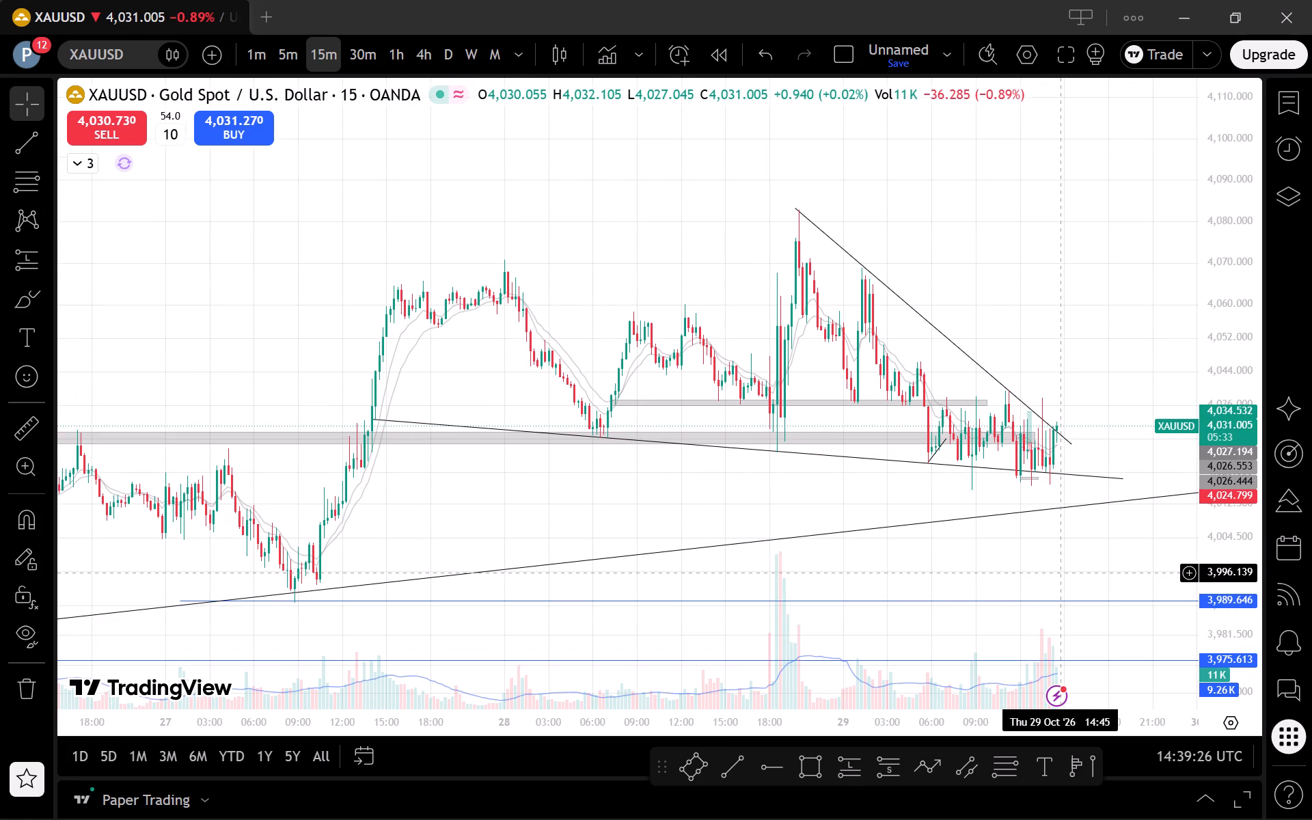
{"action": "scroll", "coordinate": [1024, 551], "scroll_direction": "down", "scroll_amount": 2}
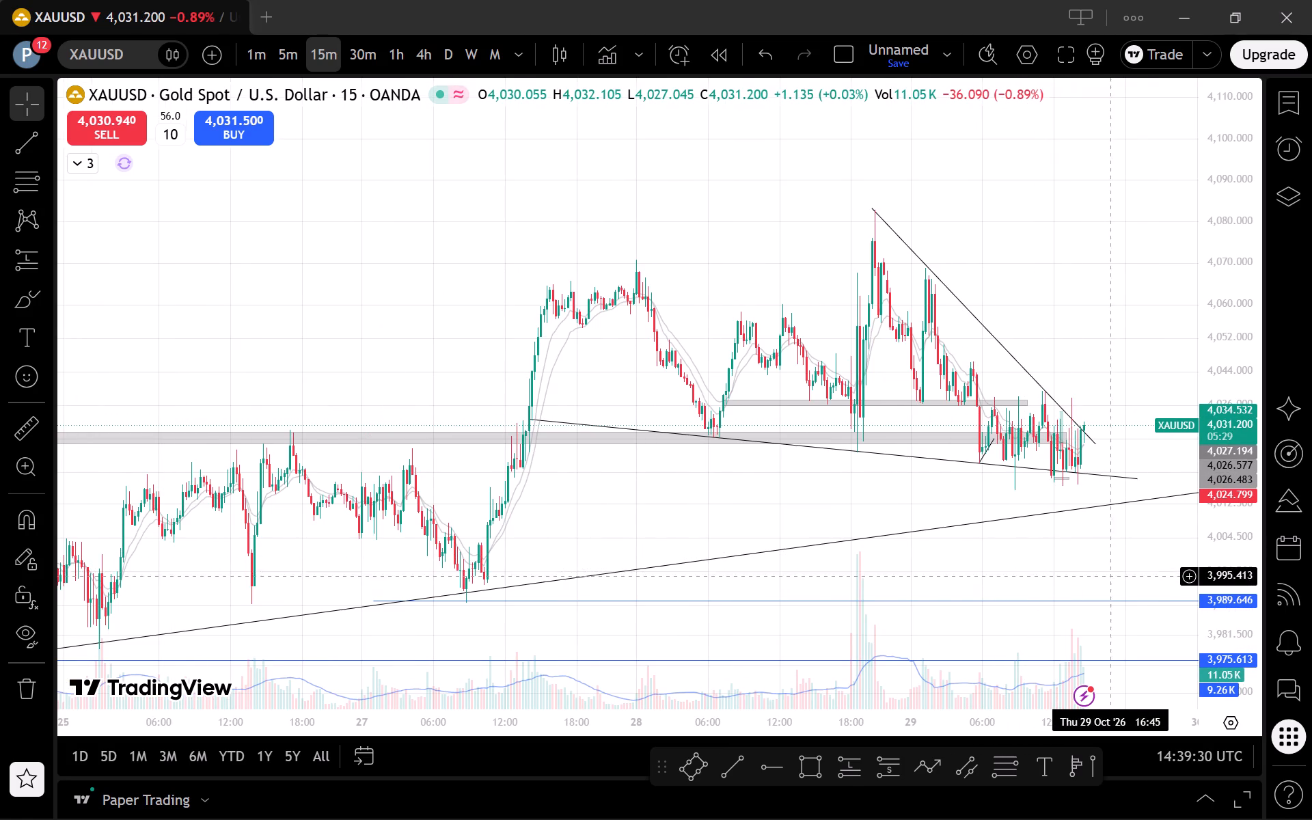
{"action": "scroll", "coordinate": [1123, 575], "scroll_direction": "up", "scroll_amount": 4}
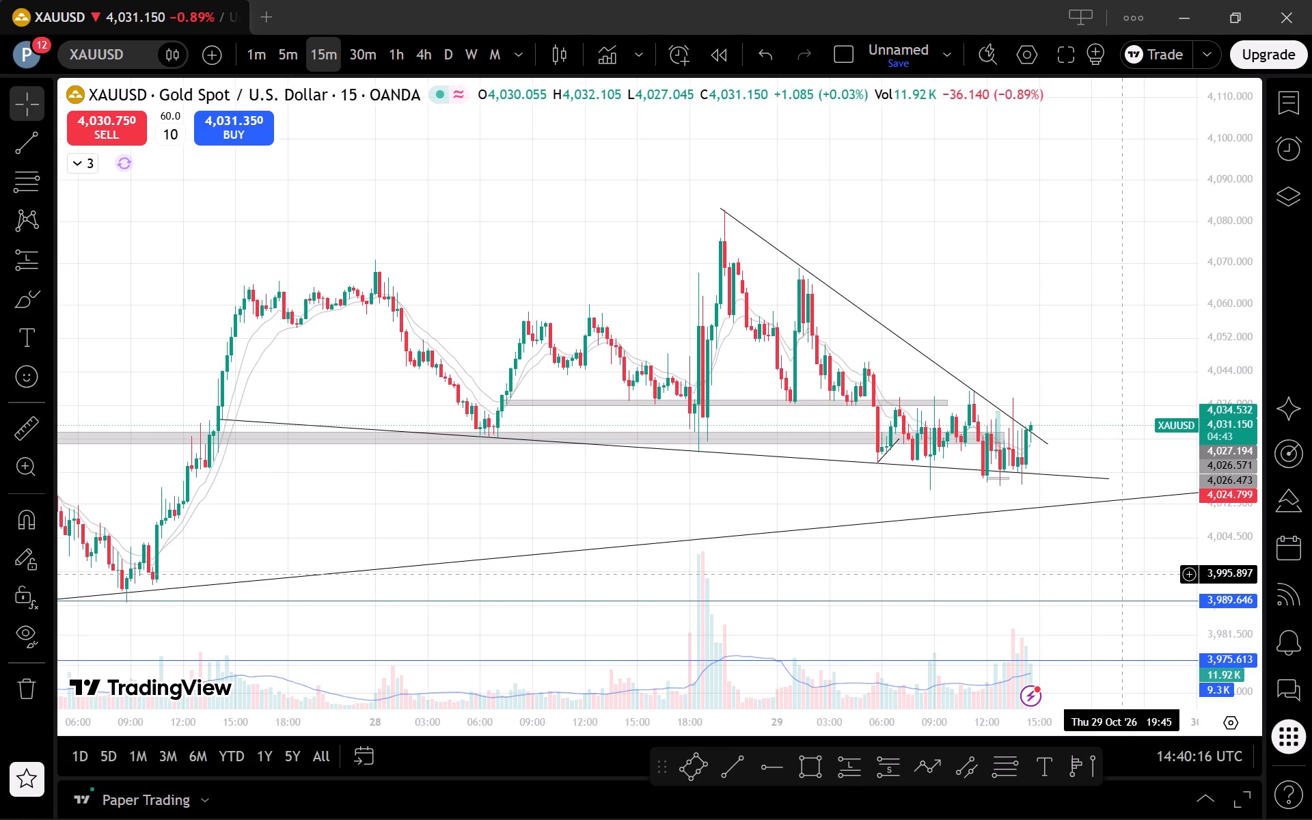
{"action": "scroll", "coordinate": [1123, 575], "scroll_direction": "up", "scroll_amount": 1}
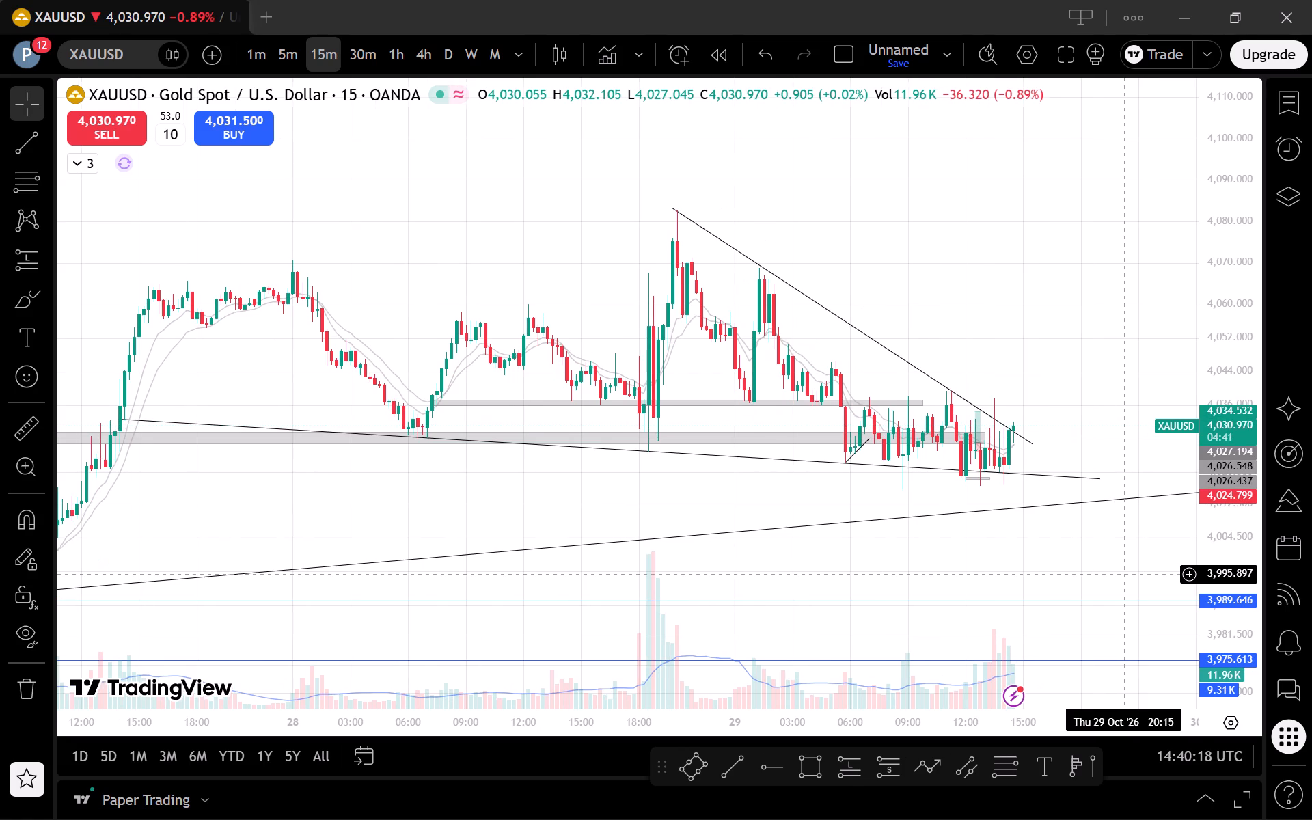
{"action": "scroll", "coordinate": [1123, 575], "scroll_direction": "down", "scroll_amount": 1}
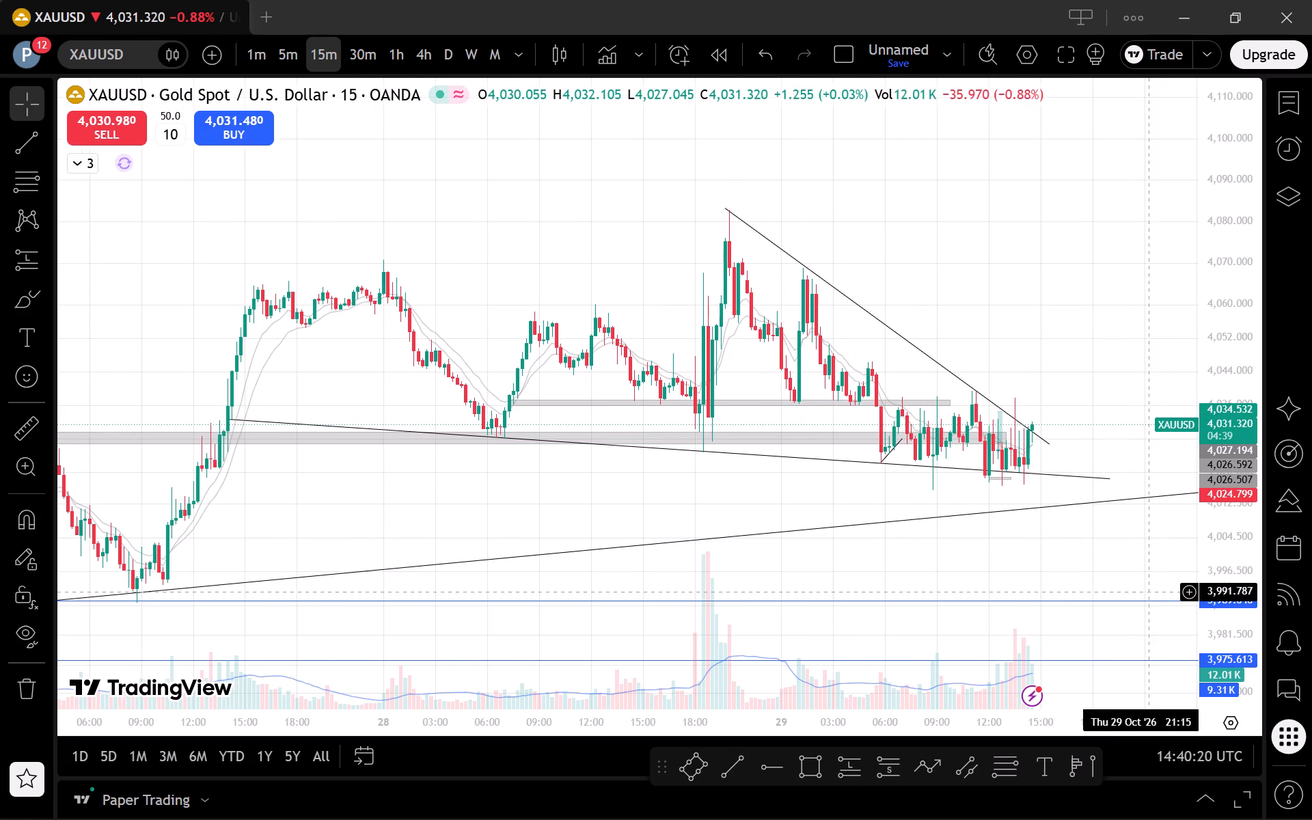
Examine the 1-hour chart for price's position between the descending trend line, the grey zones and the ascending support line.
{"action": "left_click", "coordinate": [357, 49]}
{"action": "left_click", "coordinate": [396, 66]}
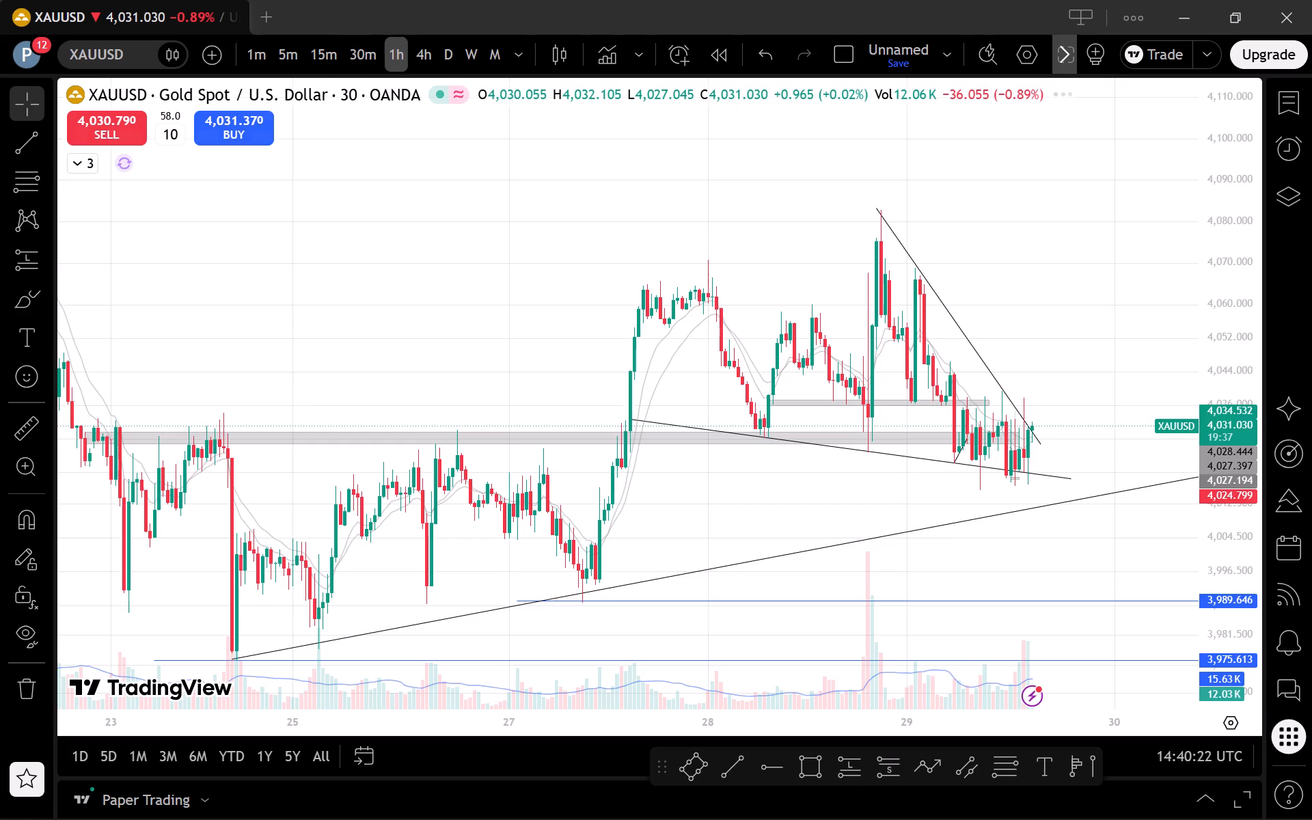
{"action": "scroll", "coordinate": [948, 424], "scroll_direction": "up", "scroll_amount": 3}
{"action": "left_click_drag", "start_coordinate": [1219, 396], "coordinate": [1212, 543]}
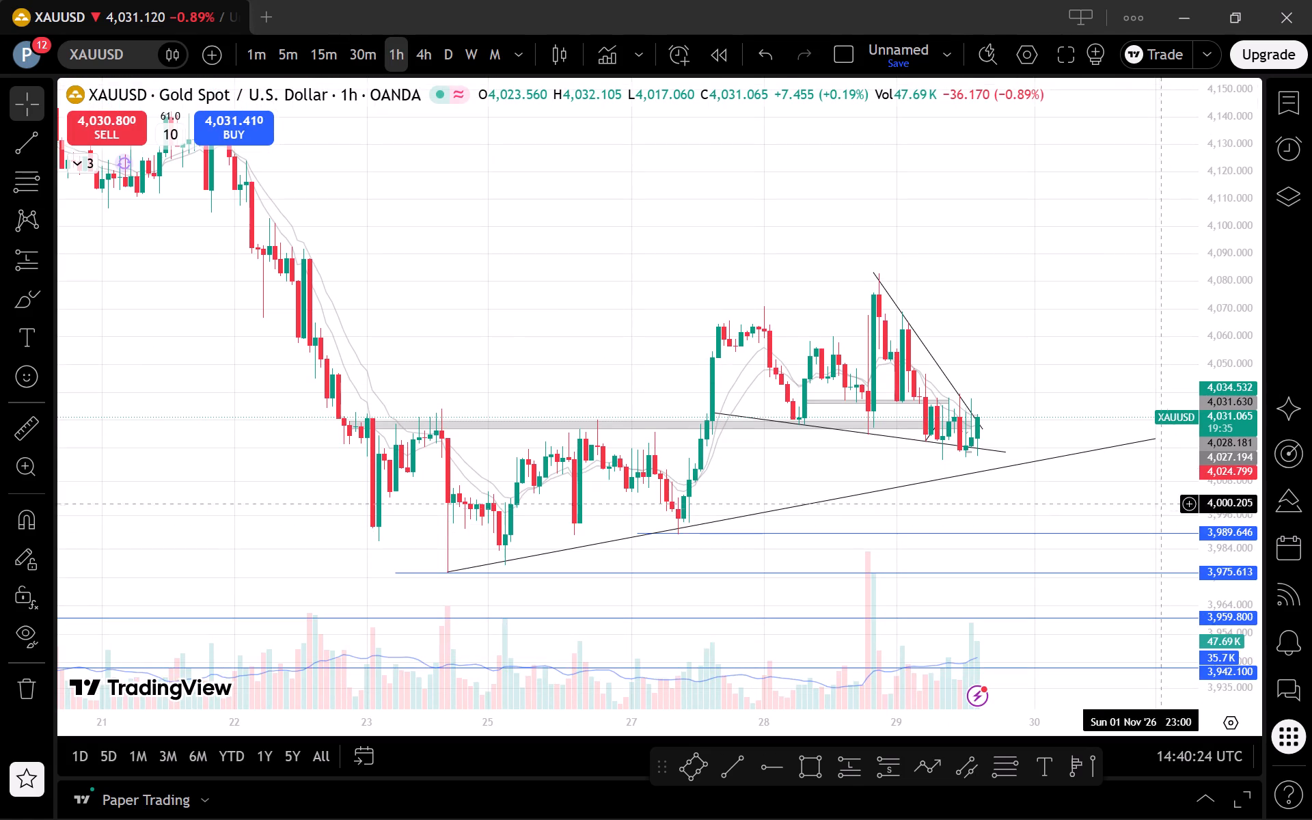
{"action": "left_click_drag", "start_coordinate": [1213, 539], "coordinate": [1186, 478]}
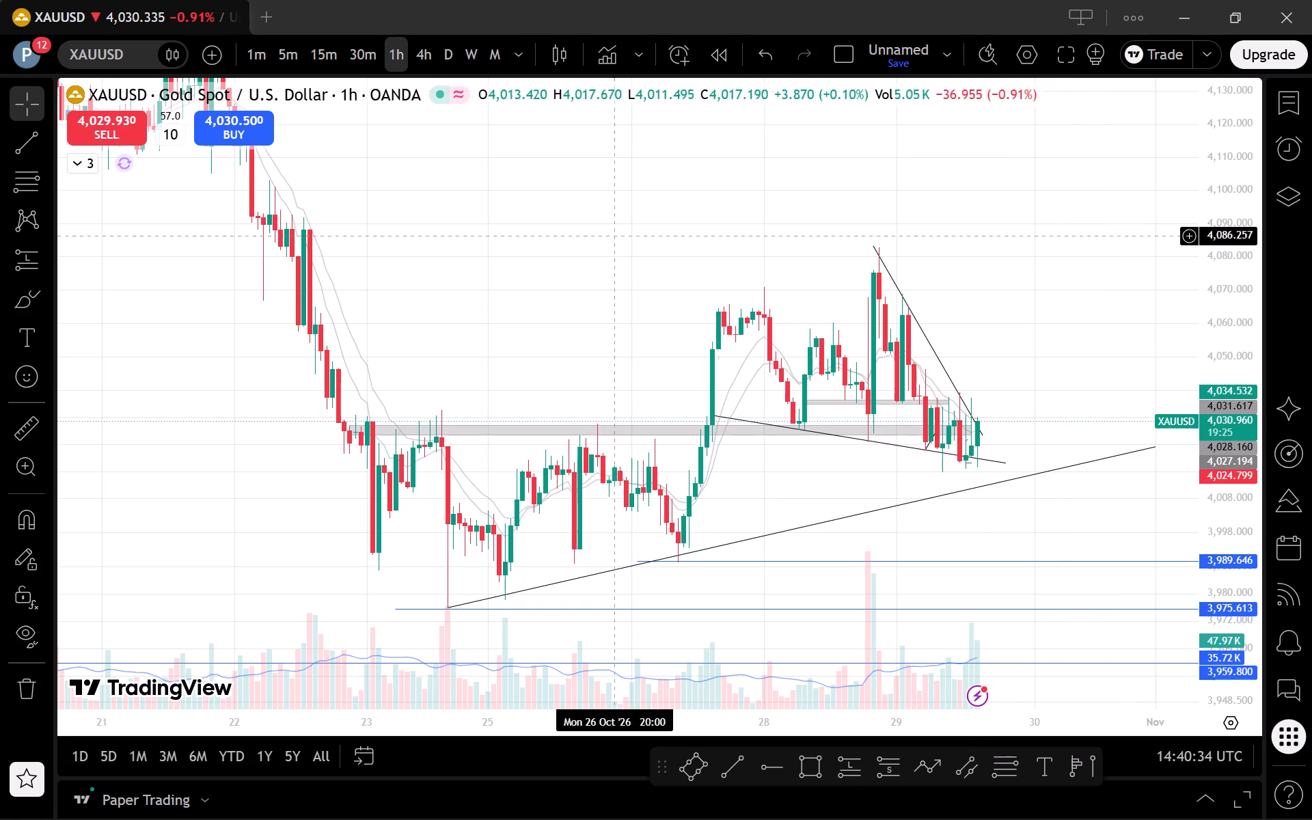
{"action": "scroll", "coordinate": [814, 395], "scroll_direction": "down", "scroll_amount": 1}
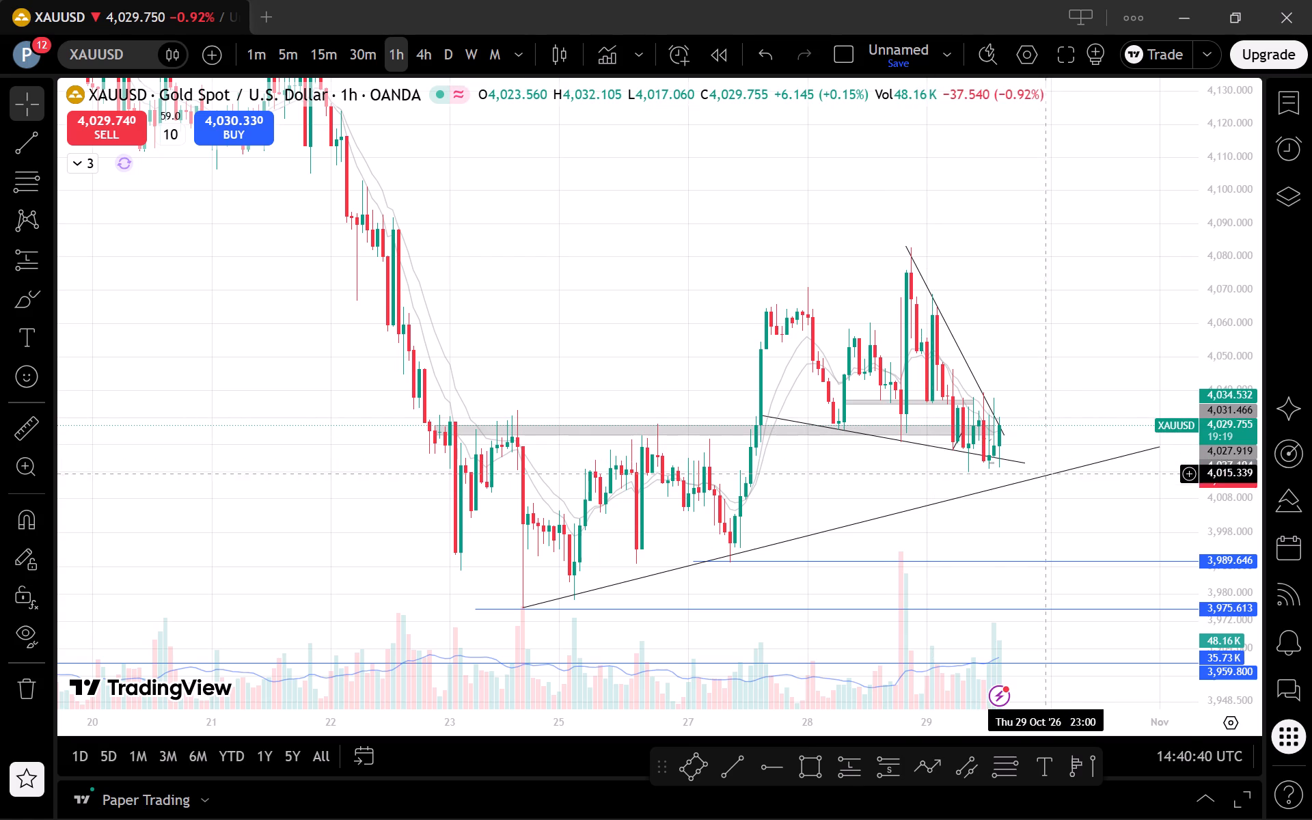
{"action": "scroll", "coordinate": [1067, 491], "scroll_direction": "up", "scroll_amount": 1}
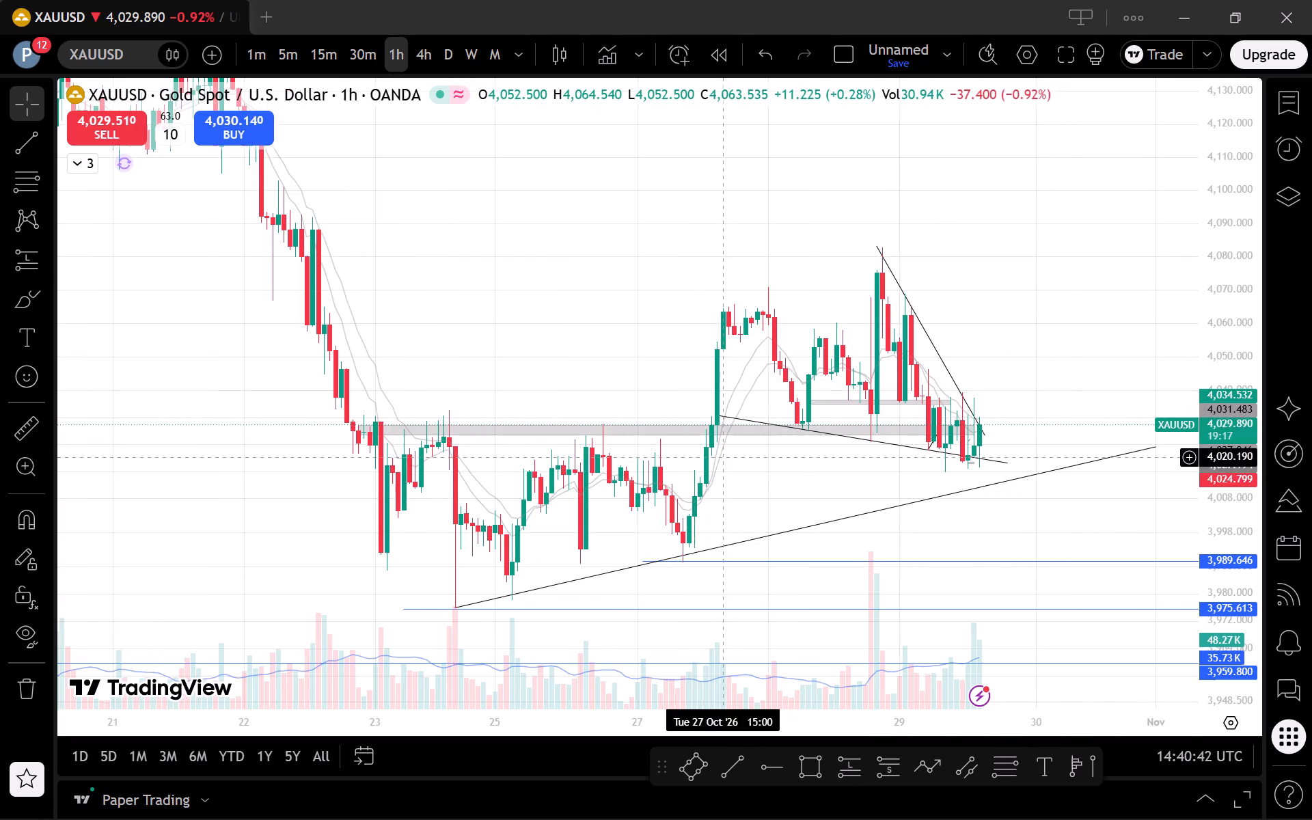
Examine the latest candles around the descending trend line and the grey zones on the 5-minute chart.
{"action": "left_click", "coordinate": [329, 46]}
{"action": "left_click", "coordinate": [295, 50]}
{"action": "scroll", "coordinate": [755, 502], "scroll_direction": "down", "scroll_amount": 2}
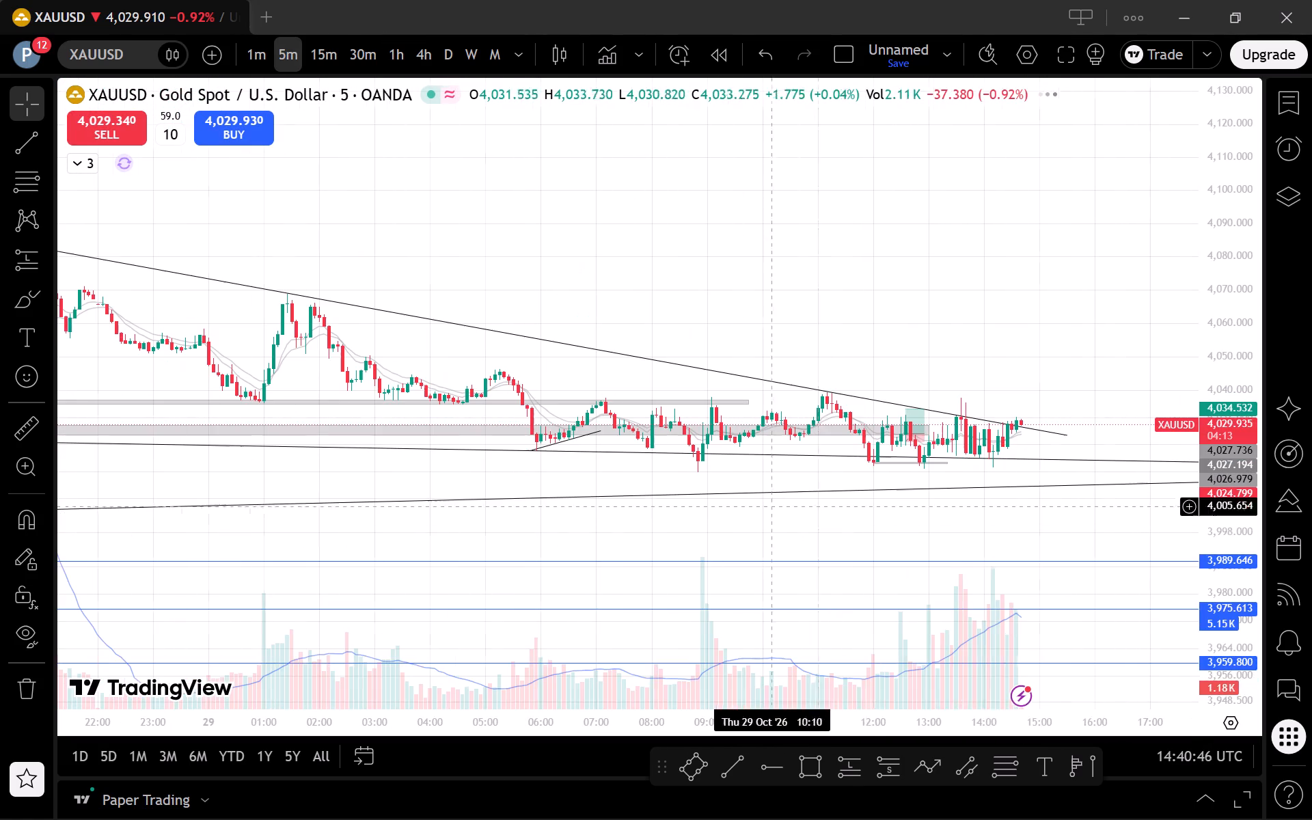
{"action": "left_click_drag", "start_coordinate": [1218, 659], "coordinate": [1182, 273]}
{"action": "left_click", "coordinate": [1182, 273]}
{"action": "scroll", "coordinate": [1164, 442], "scroll_direction": "up", "scroll_amount": 1}
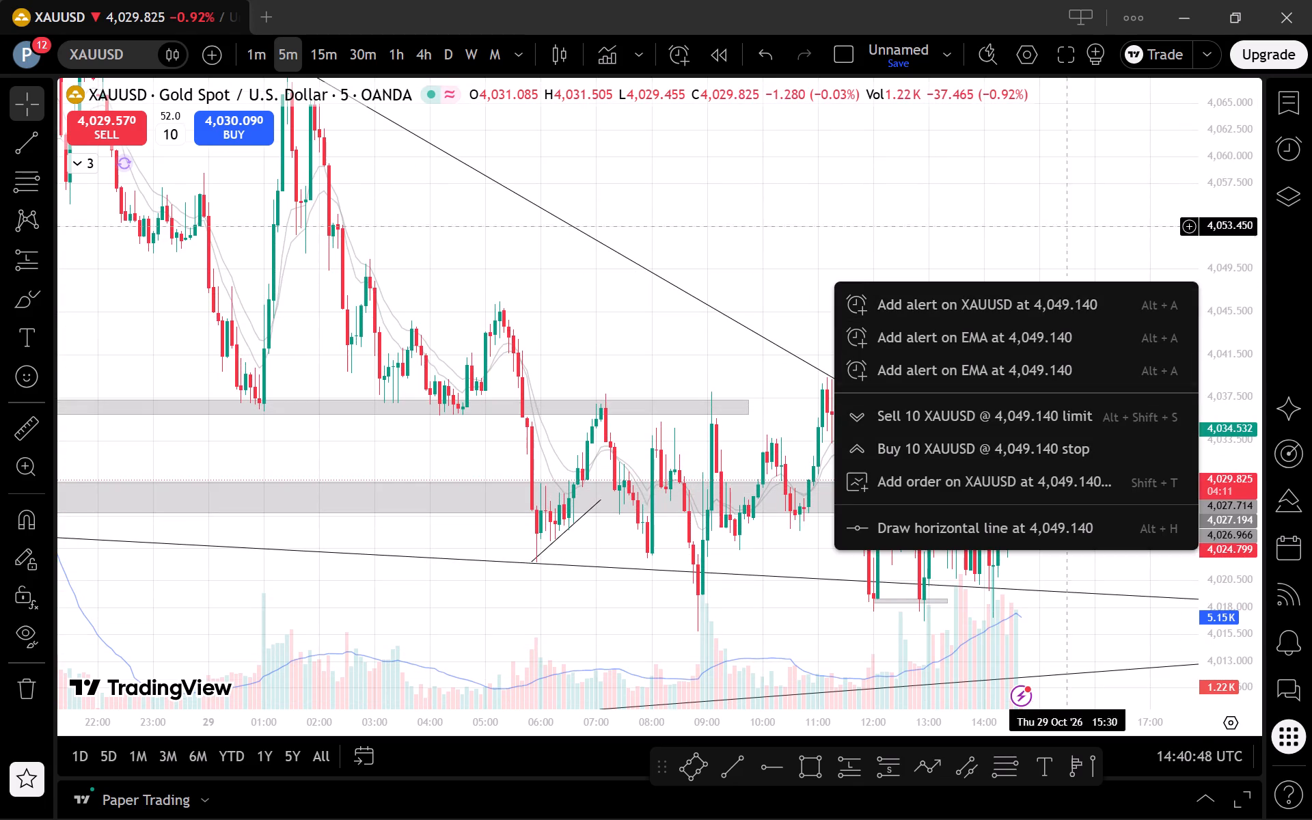
{"action": "left_click", "coordinate": [1051, 198]}
{"action": "scroll", "coordinate": [1164, 512], "scroll_direction": "up", "scroll_amount": 3}
{"action": "left_click_drag", "start_coordinate": [1121, 538], "coordinate": [1103, 441]}
{"action": "scroll", "coordinate": [1058, 436], "scroll_direction": "up", "scroll_amount": 2}
{"action": "left_click_drag", "start_coordinate": [1033, 491], "coordinate": [1065, 476]}
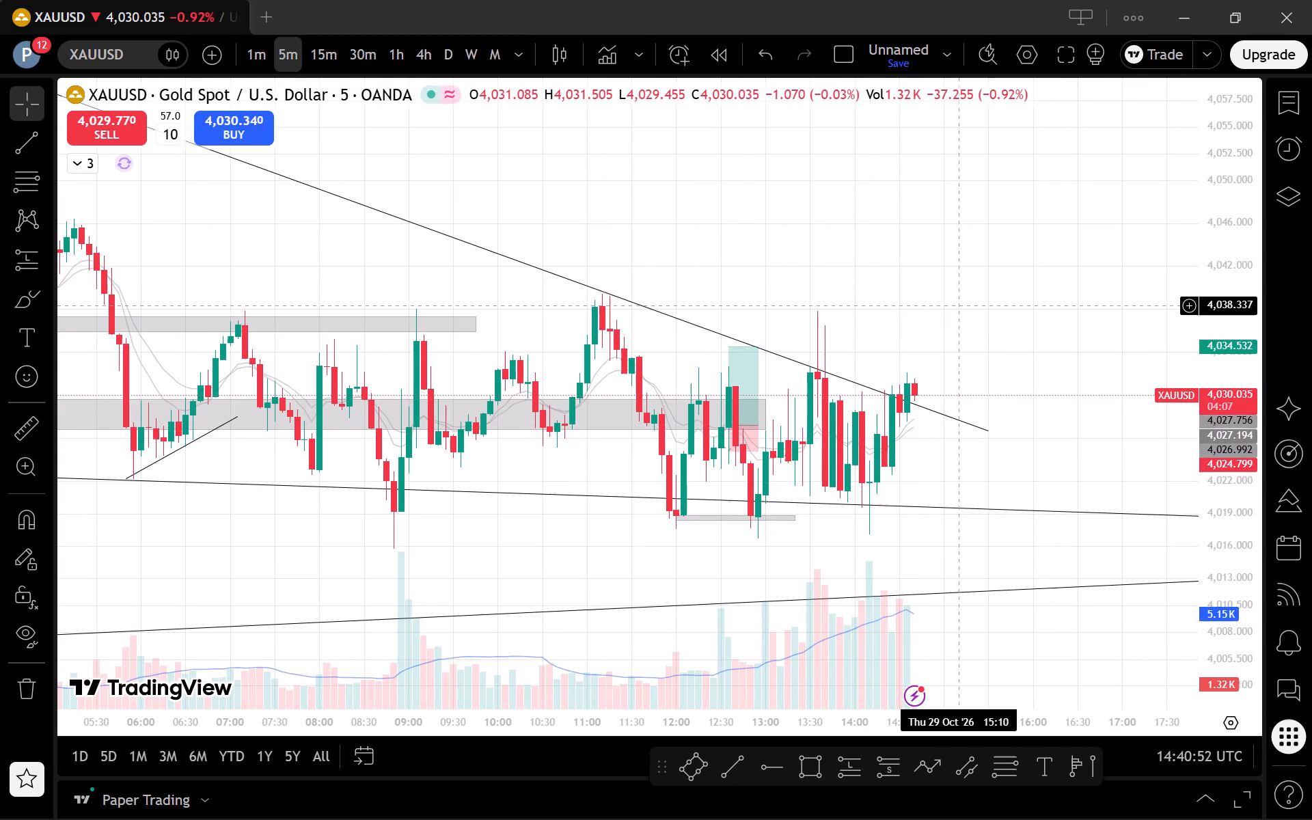
{"action": "left_click_drag", "start_coordinate": [1078, 430], "coordinate": [1094, 422]}
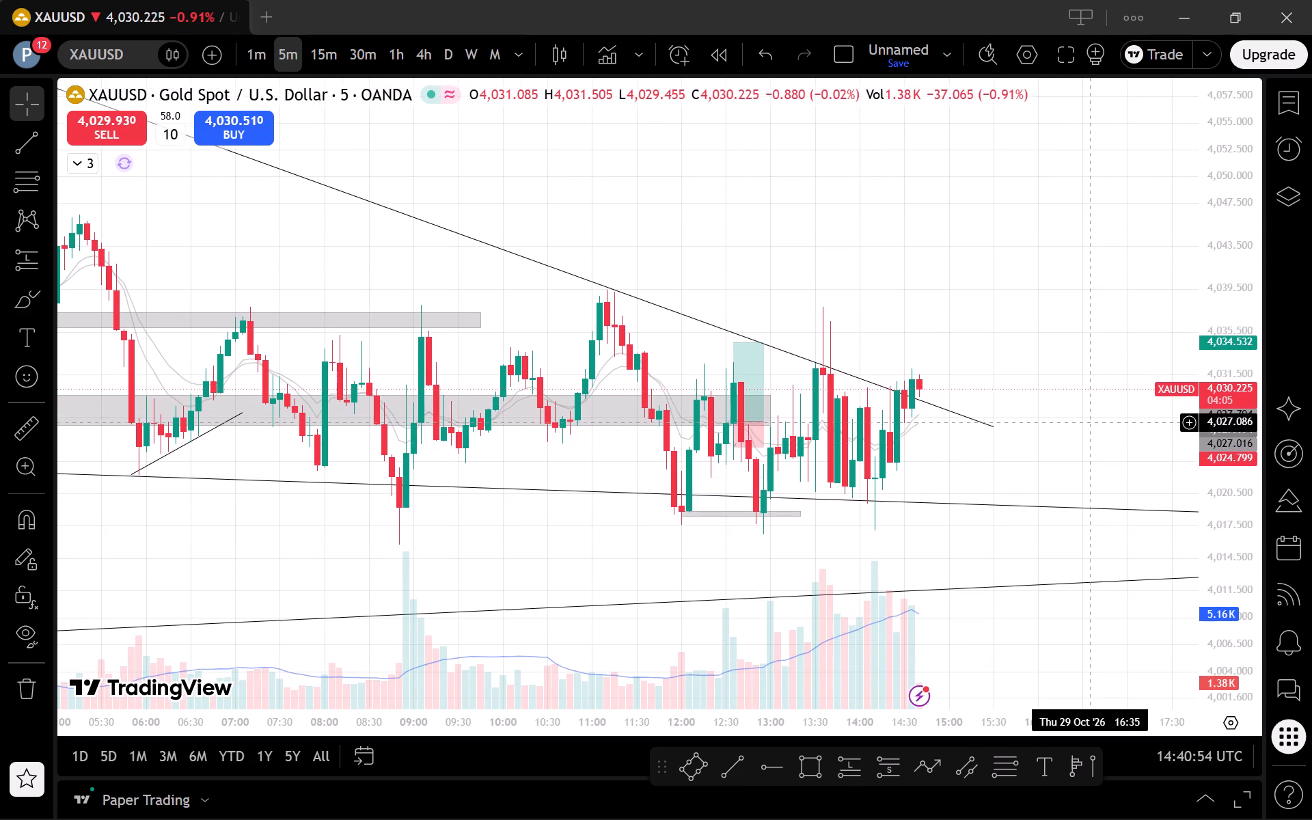
Examine the most recent price action around the descending trend line on the 1-minute chart.
{"action": "left_click", "coordinate": [271, 54]}
{"action": "scroll", "coordinate": [783, 485], "scroll_direction": "down", "scroll_amount": 2}
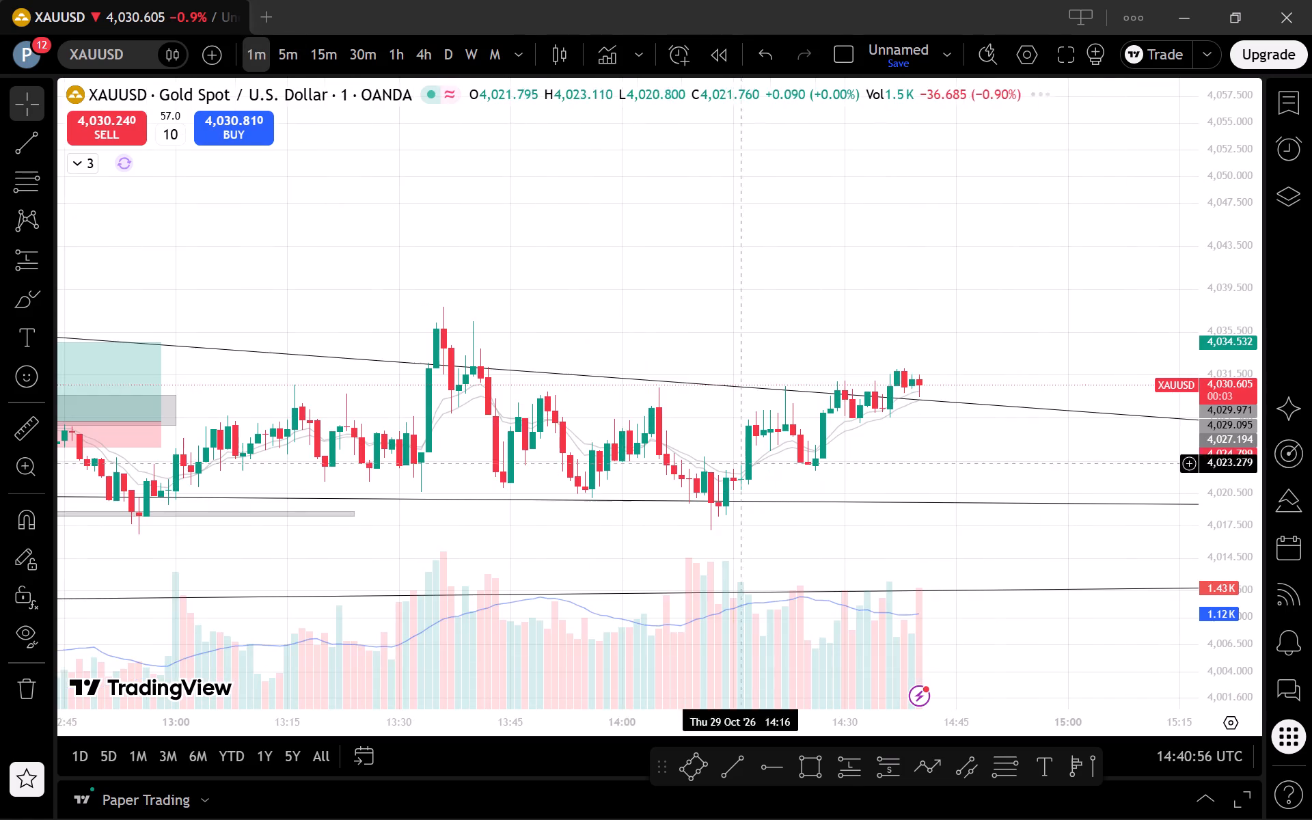
{"action": "scroll", "coordinate": [793, 493], "scroll_direction": "down", "scroll_amount": 1}
{"action": "left_click_drag", "start_coordinate": [1246, 625], "coordinate": [1204, 484]}
{"action": "scroll", "coordinate": [1093, 521], "scroll_direction": "up", "scroll_amount": 3}
{"action": "left_click_drag", "start_coordinate": [942, 523], "coordinate": [1081, 526]}
{"action": "scroll", "coordinate": [1081, 526], "scroll_direction": "up", "scroll_amount": 1}
{"action": "left_click_drag", "start_coordinate": [1016, 530], "coordinate": [1056, 532]}
{"action": "left_click_drag", "start_coordinate": [1051, 528], "coordinate": [1034, 467]}
{"action": "left_click_drag", "start_coordinate": [1031, 469], "coordinate": [1002, 410]}
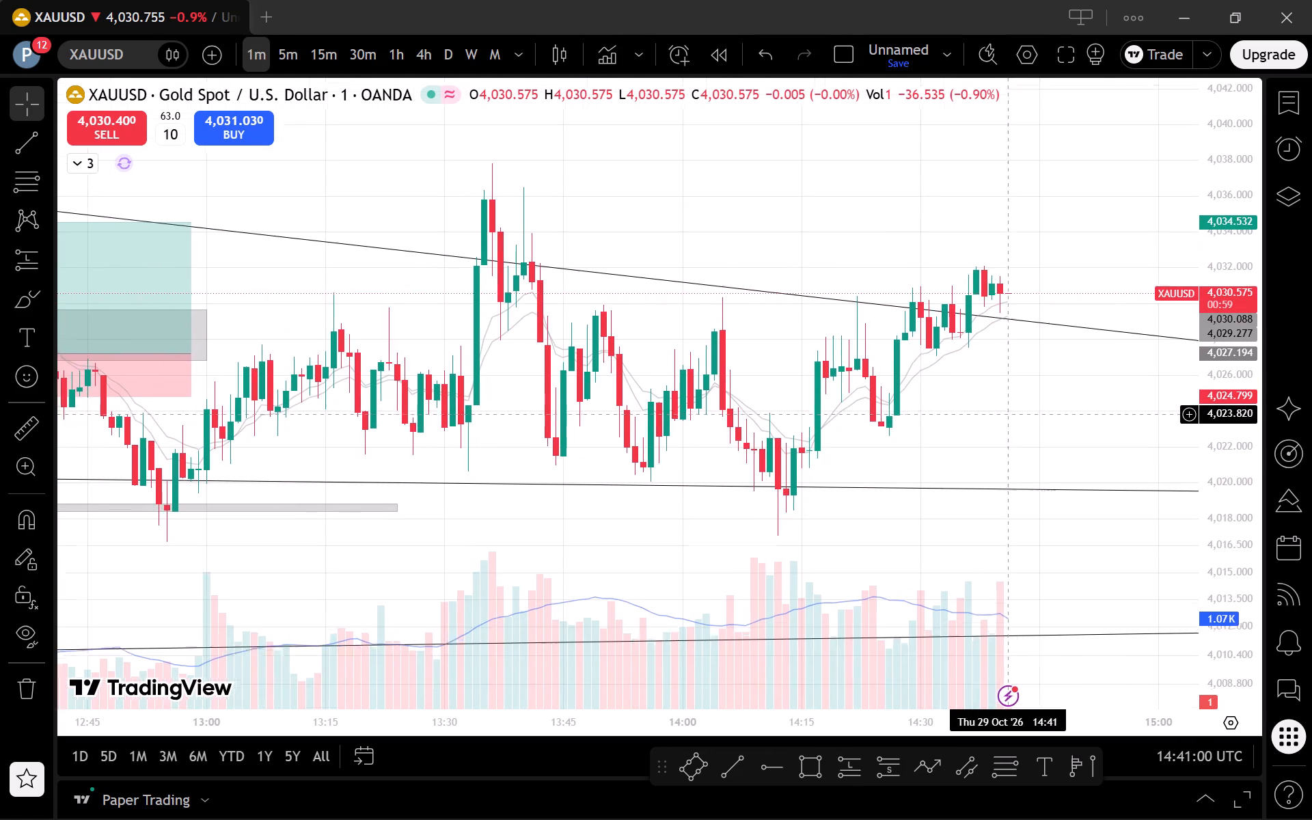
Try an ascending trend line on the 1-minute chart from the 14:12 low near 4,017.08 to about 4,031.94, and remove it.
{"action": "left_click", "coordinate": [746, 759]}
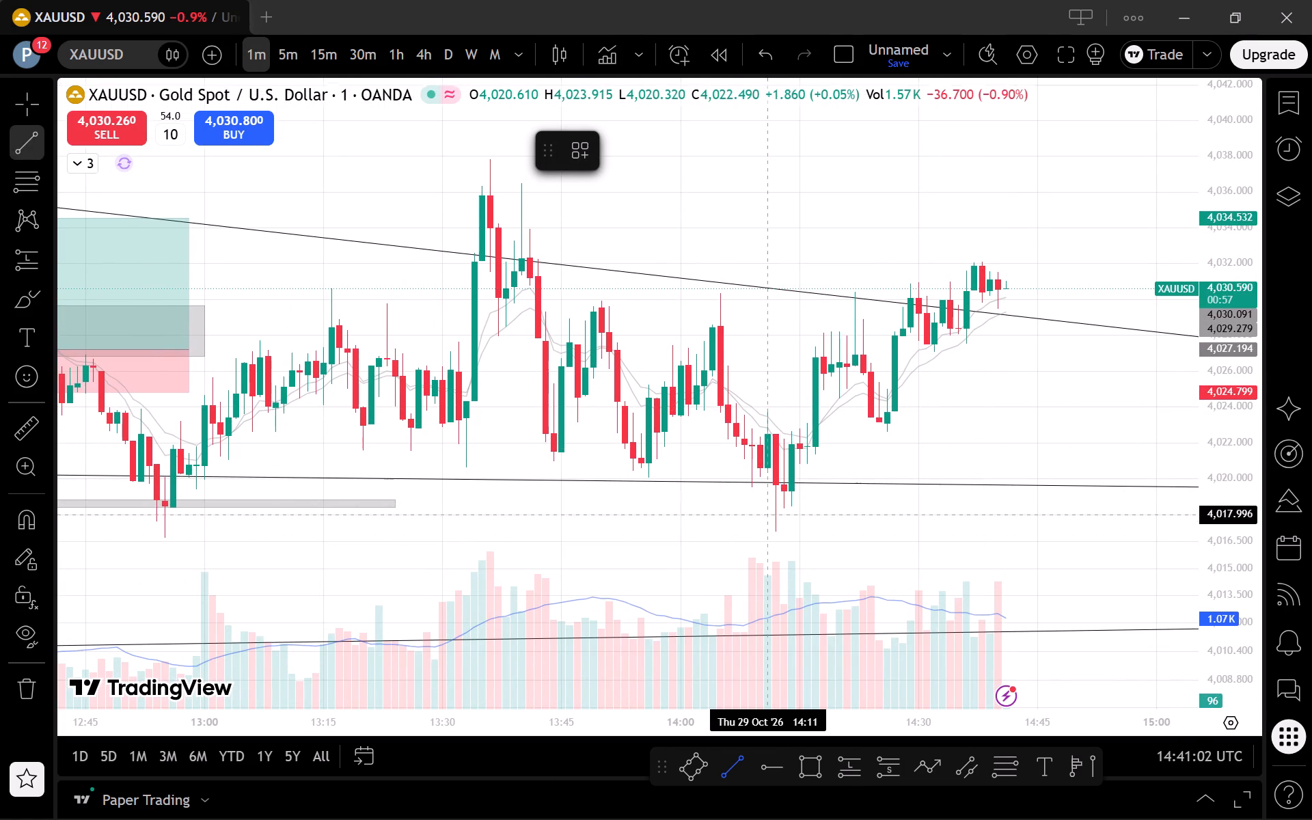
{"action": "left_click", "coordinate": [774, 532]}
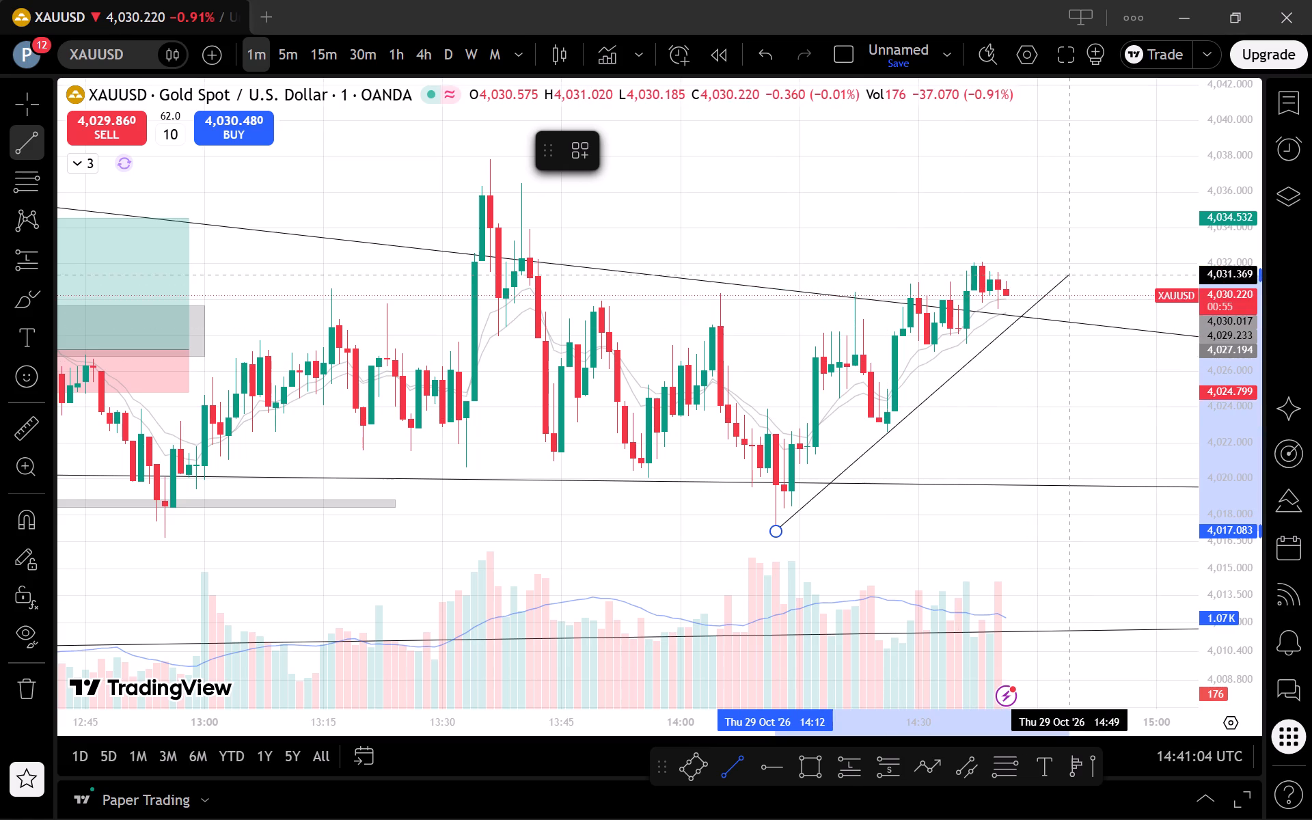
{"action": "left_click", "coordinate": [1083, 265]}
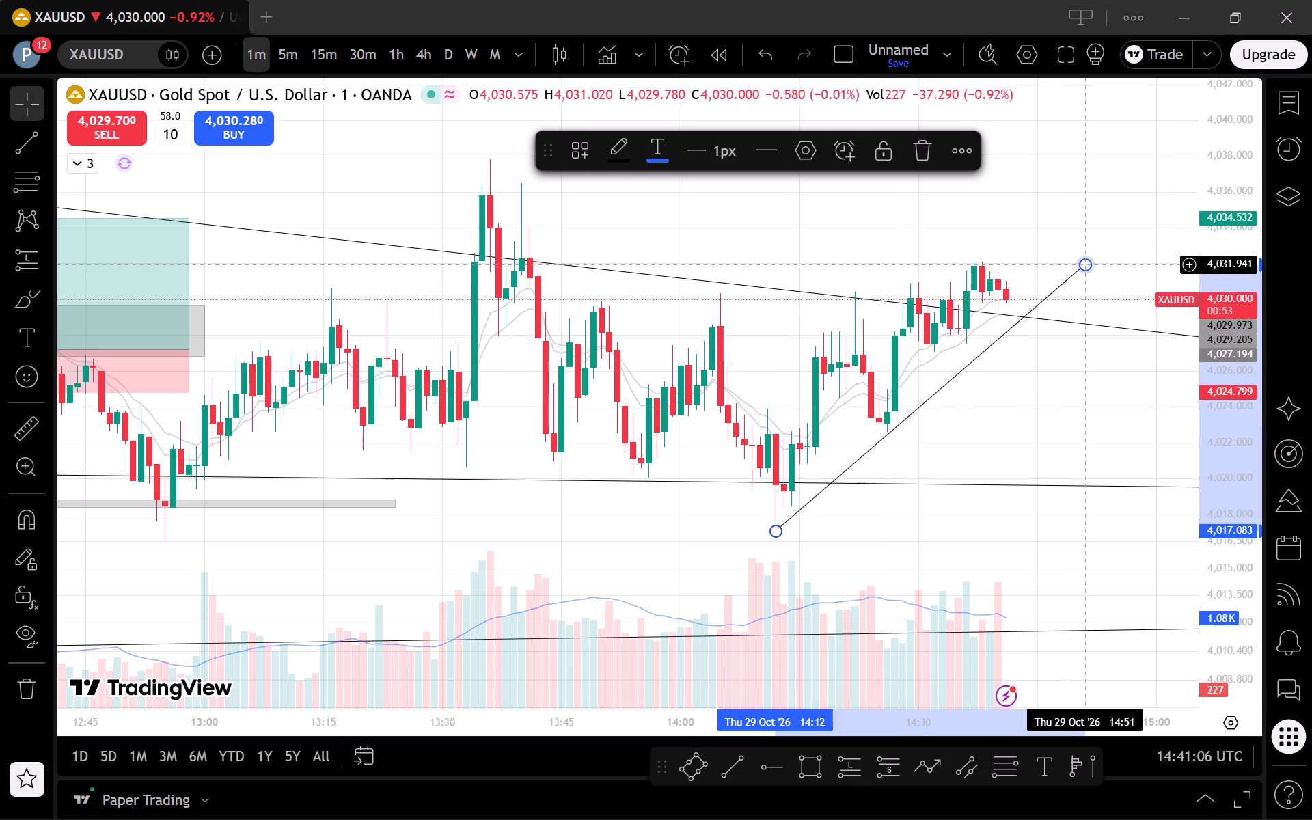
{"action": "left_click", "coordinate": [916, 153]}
Buy 10 units of XAUUSD at market from the 5-minute chart.
{"action": "scroll", "coordinate": [1080, 295], "scroll_direction": "down", "scroll_amount": 2}
{"action": "left_click_drag", "start_coordinate": [1103, 403], "coordinate": [1089, 479]}
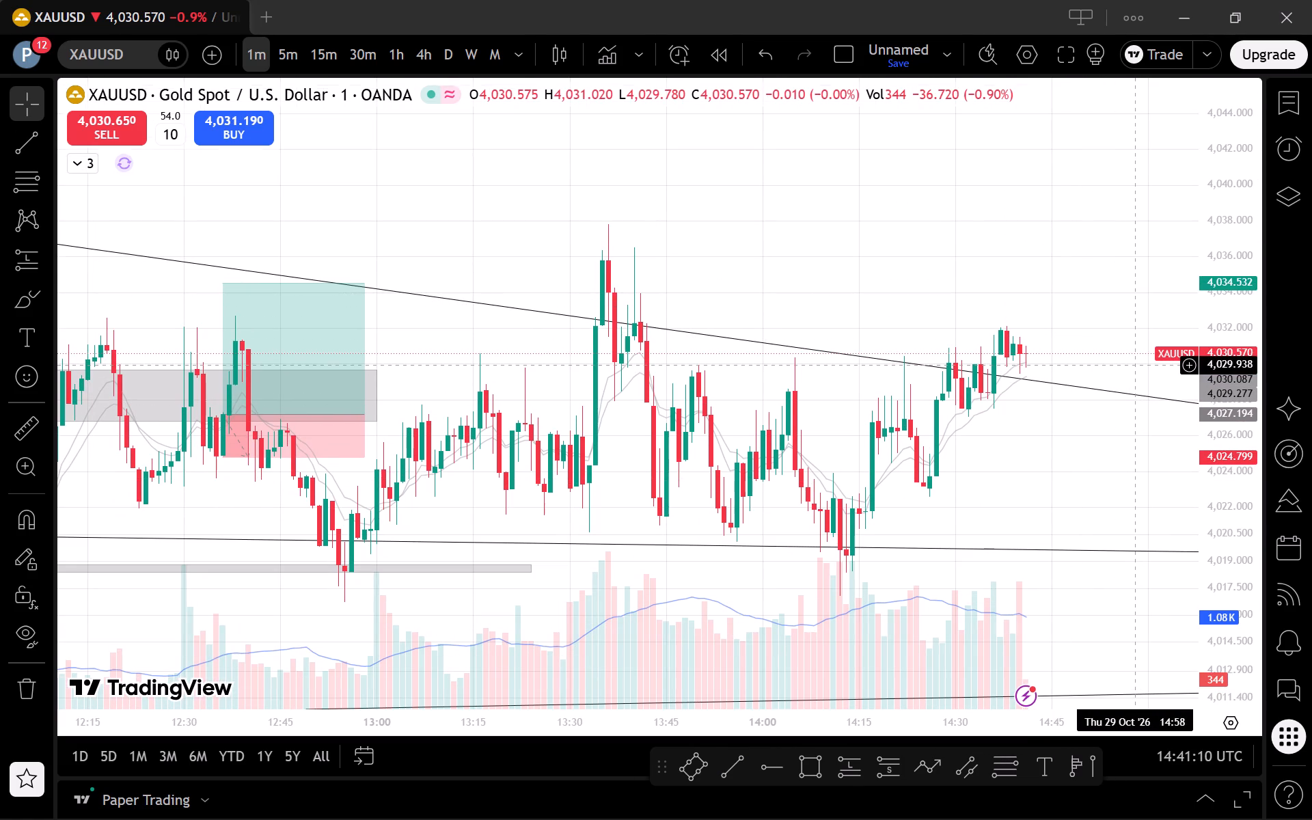
{"action": "left_click", "coordinate": [295, 61]}
{"action": "scroll", "coordinate": [950, 516], "scroll_direction": "up", "scroll_amount": 1}
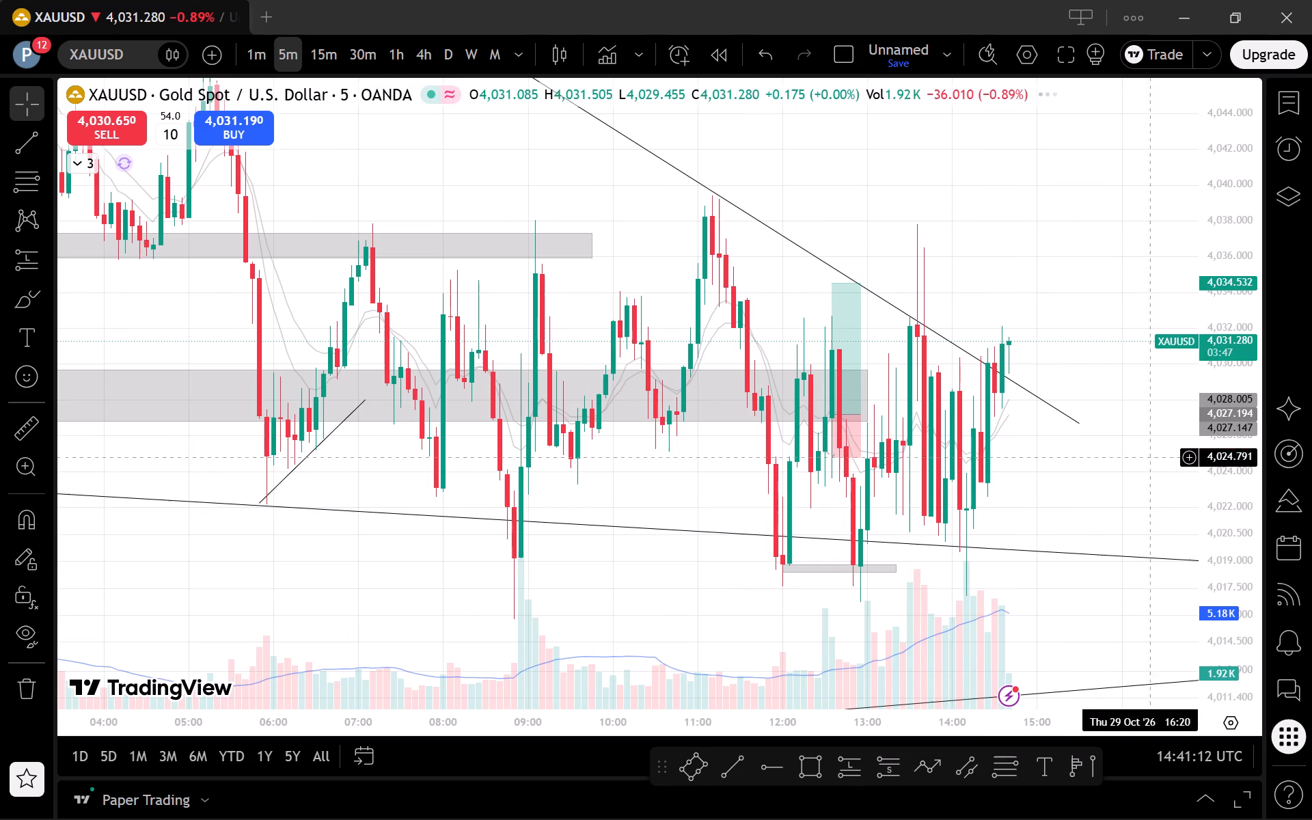
{"action": "left_click_drag", "start_coordinate": [1229, 452], "coordinate": [1235, 586]}
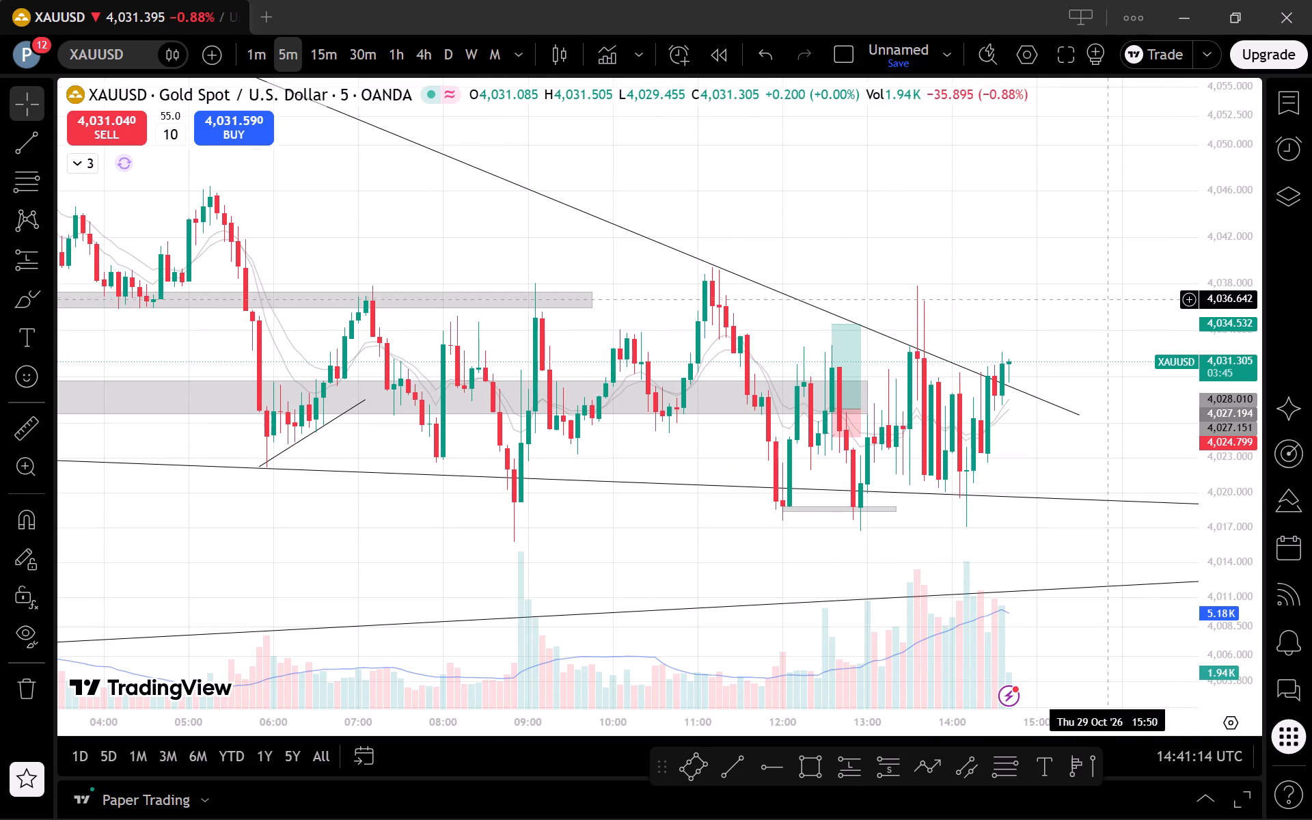
{"action": "scroll", "coordinate": [1109, 326], "scroll_direction": "up", "scroll_amount": 2}
{"action": "left_click", "coordinate": [274, 109]}
{"action": "left_click", "coordinate": [260, 133]}
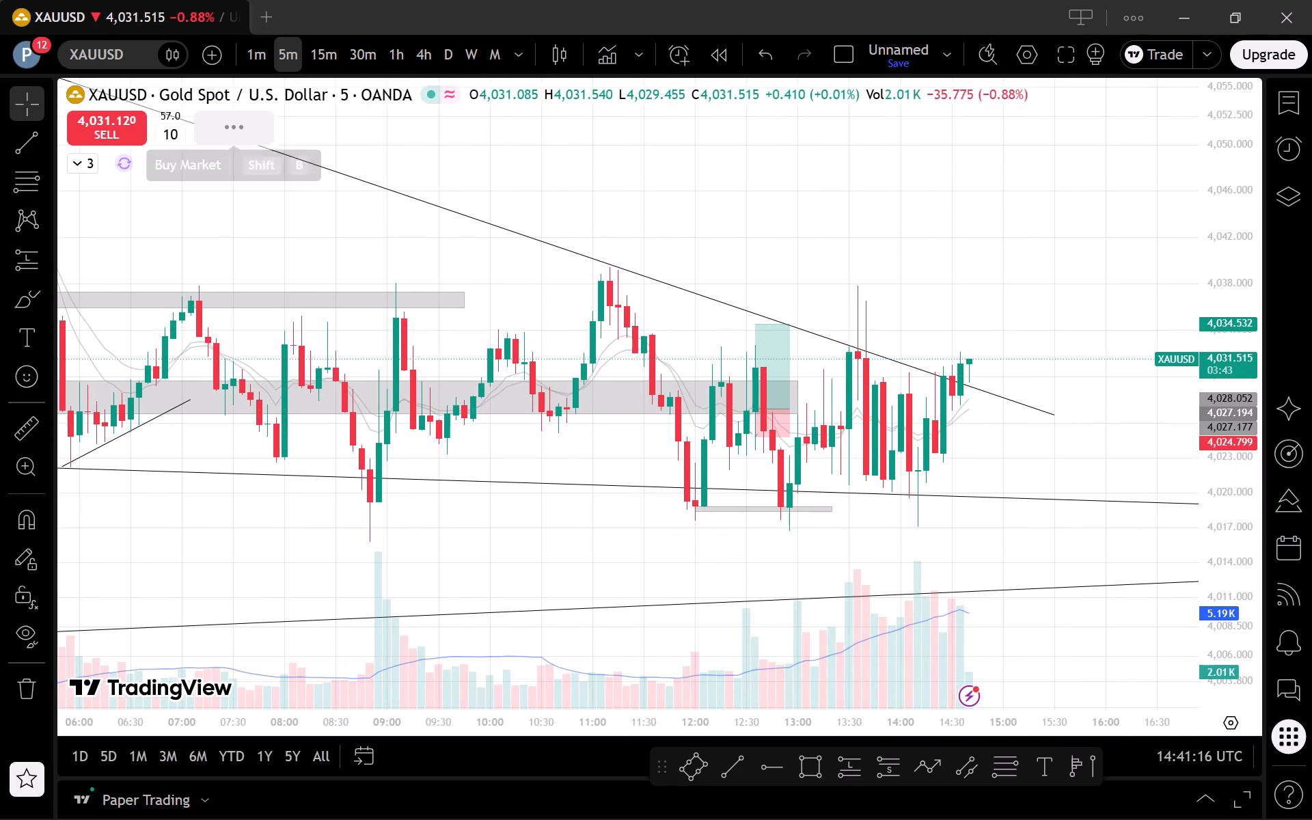
Add a stop loss to the open buy position at 4,028.429, below the descending trend line breakout.
{"action": "scroll", "coordinate": [1168, 584], "scroll_direction": "up", "scroll_amount": 1}
{"action": "left_click_drag", "start_coordinate": [1225, 617], "coordinate": [1144, 435]}
{"action": "left_click_drag", "start_coordinate": [1116, 411], "coordinate": [1043, 475]}
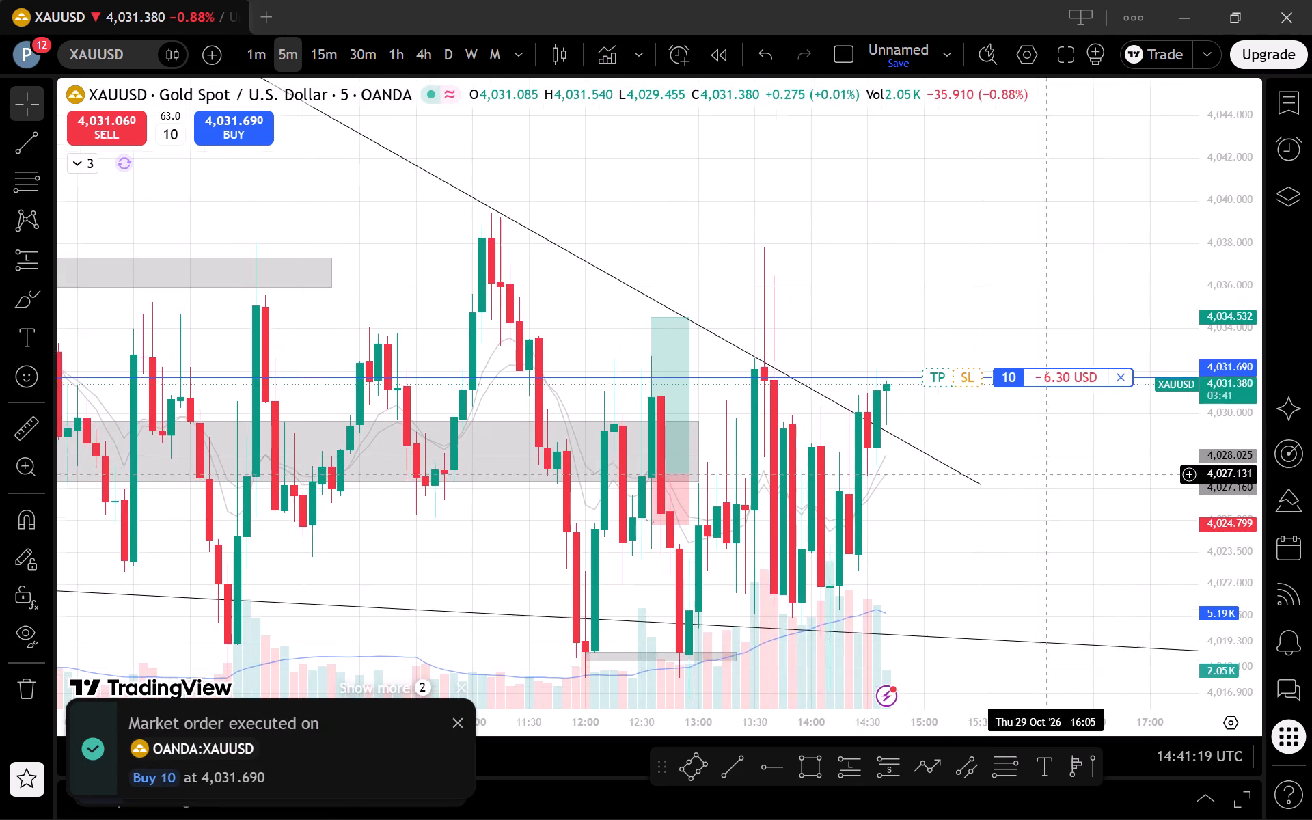
{"action": "scroll", "coordinate": [1023, 463], "scroll_direction": "up", "scroll_amount": 1}
{"action": "left_click_drag", "start_coordinate": [1014, 458], "coordinate": [959, 427]}
{"action": "left_click_drag", "start_coordinate": [966, 360], "coordinate": [1015, 432]}
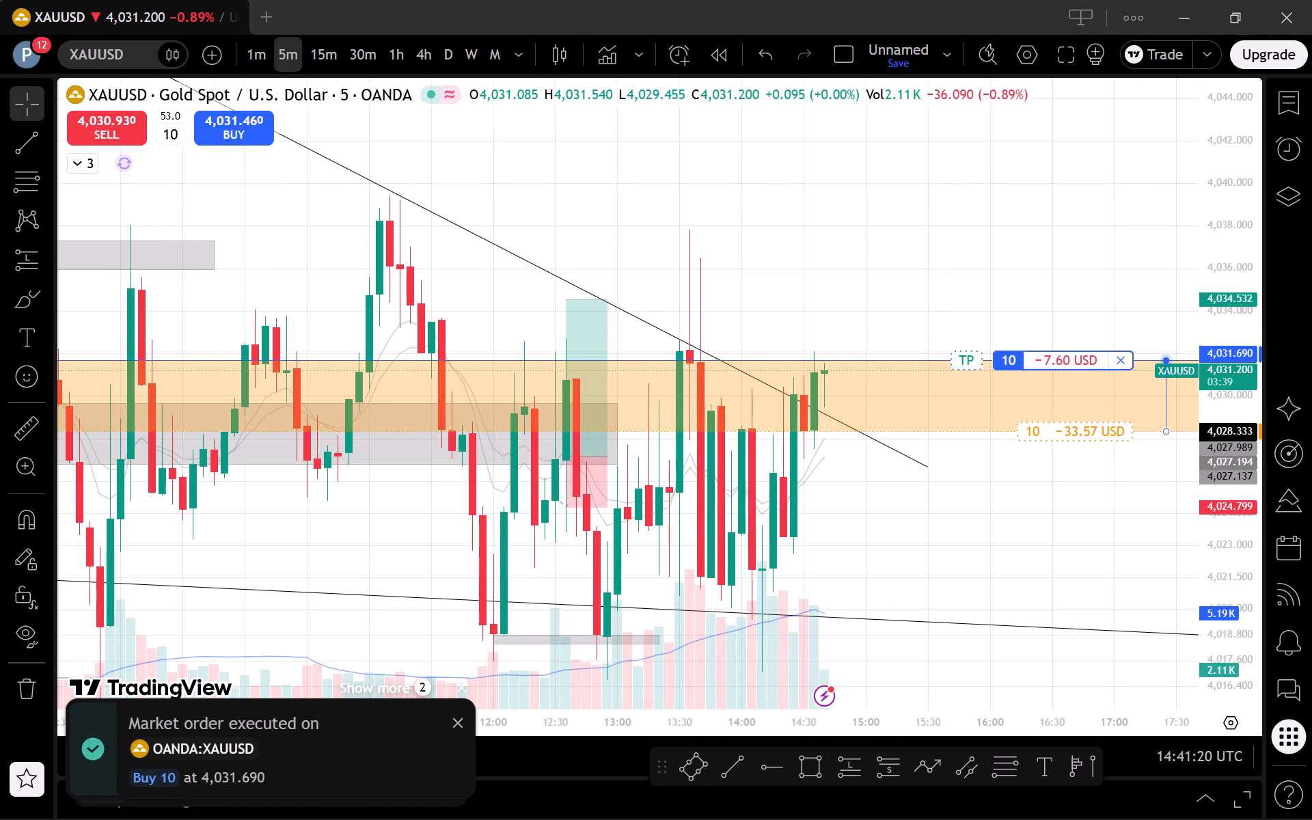
{"action": "left_click_drag", "start_coordinate": [1015, 432], "coordinate": [1048, 433]}
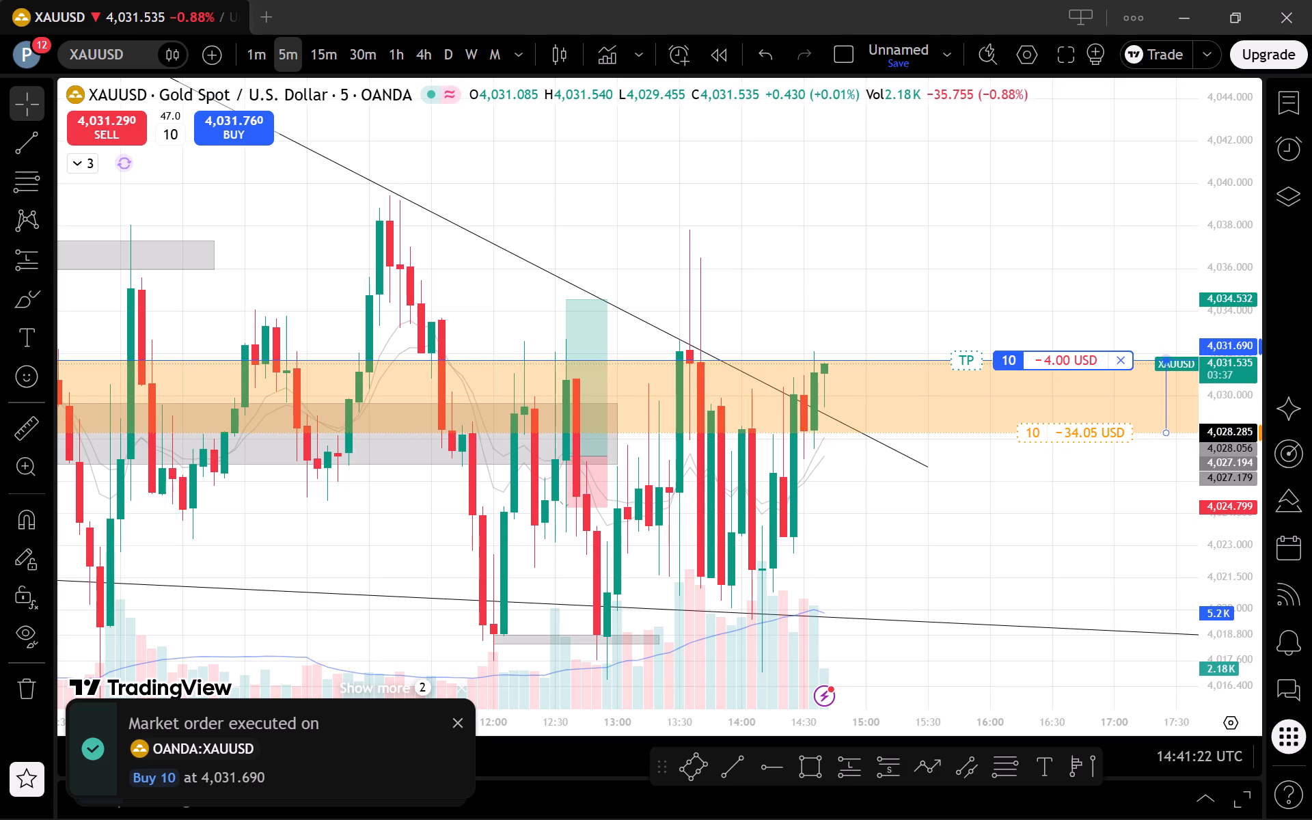
{"action": "left_click_drag", "start_coordinate": [1048, 433], "coordinate": [1064, 430]}
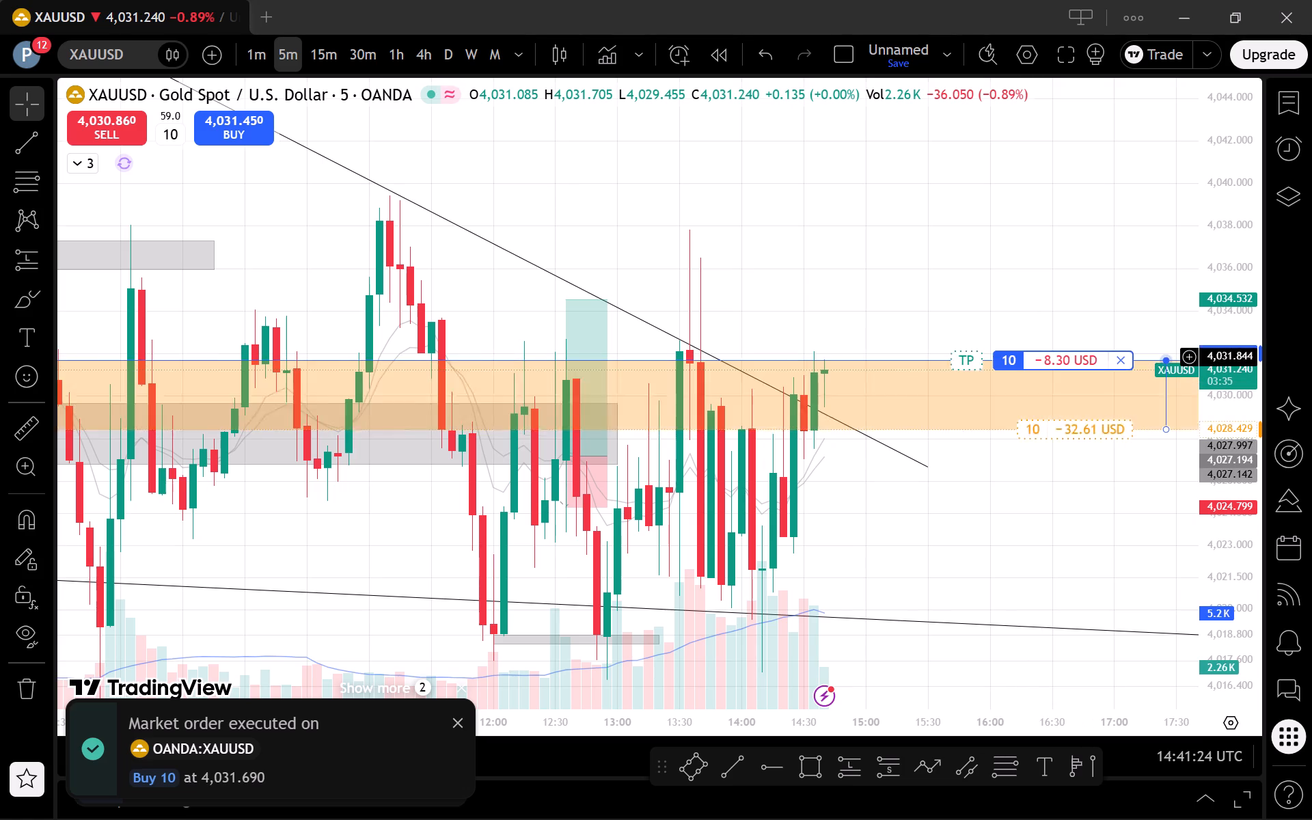
Add a take profit to the open buy position at 4,040.806.
{"action": "left_click_drag", "start_coordinate": [968, 359], "coordinate": [1102, 230]}
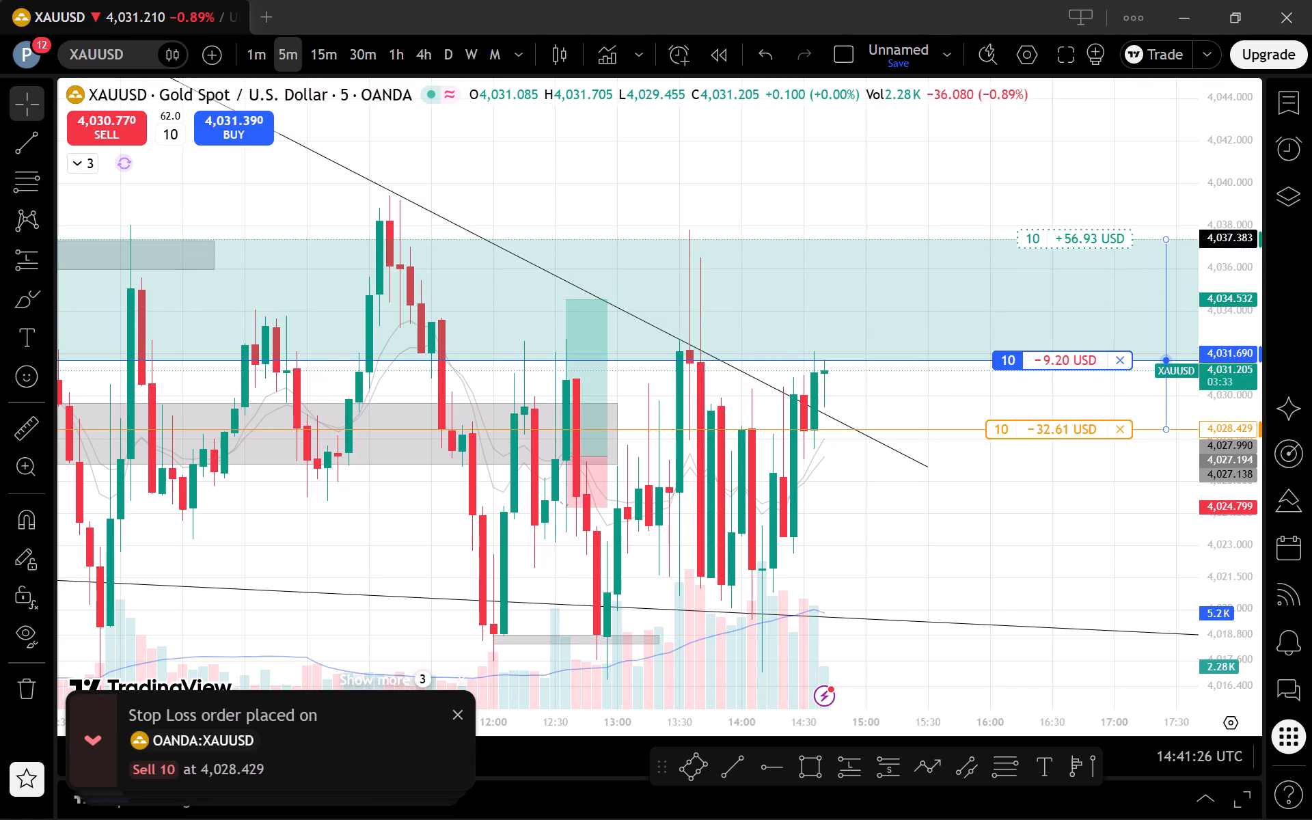
{"action": "left_click_drag", "start_coordinate": [1102, 230], "coordinate": [1113, 158]}
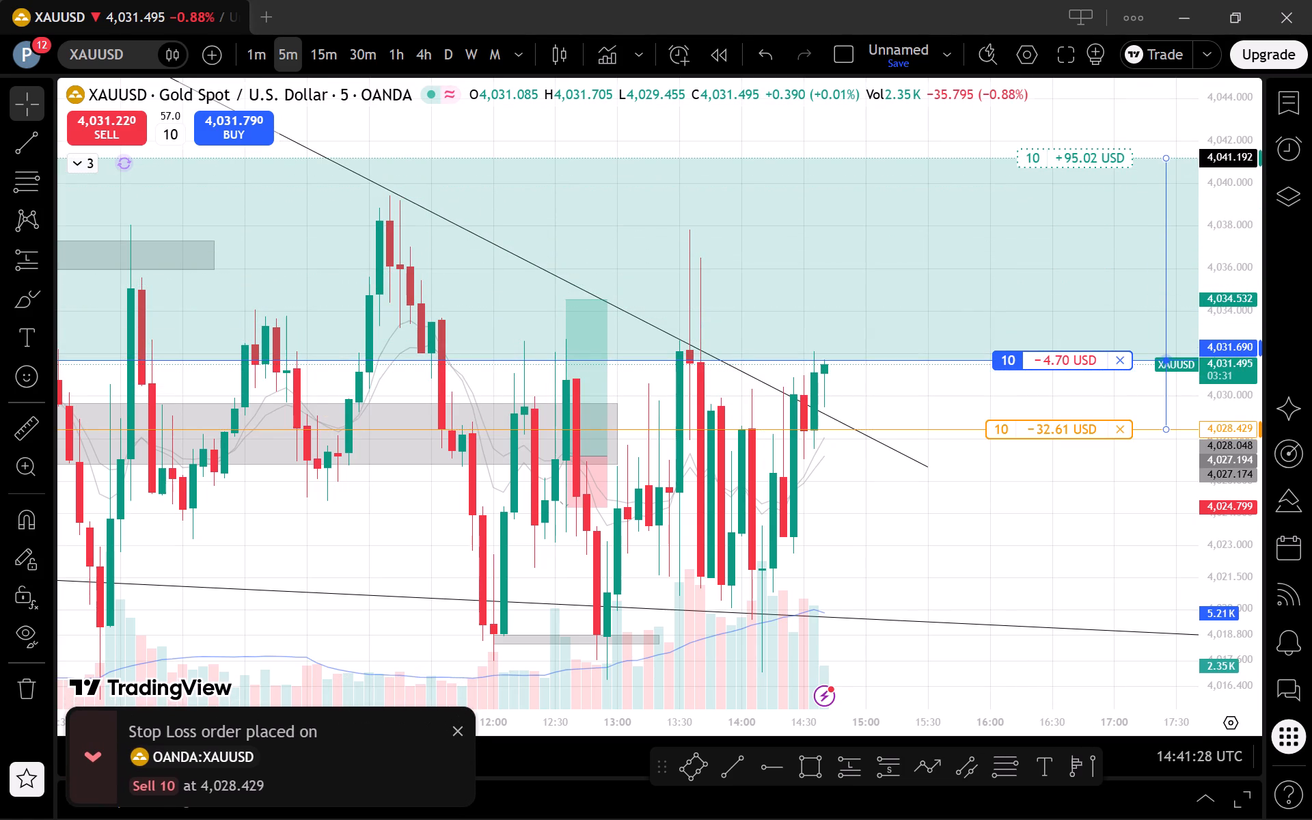
{"action": "left_click_drag", "start_coordinate": [1113, 158], "coordinate": [1119, 166]}
Place a long position drawing at the 14:40 candle on the 5-minute chart with its entry at about 4,031.66.
{"action": "scroll", "coordinate": [1115, 202], "scroll_direction": "down", "scroll_amount": 1}
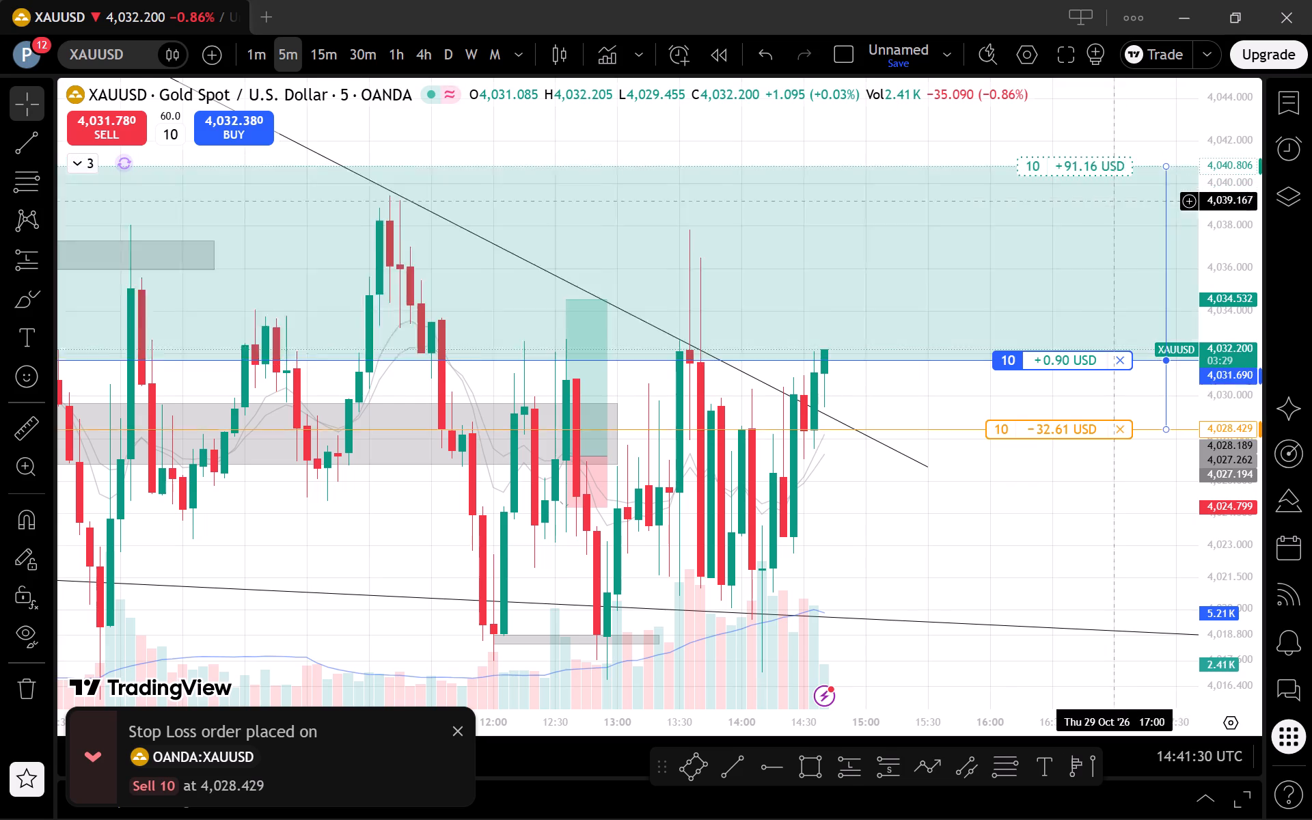
{"action": "scroll", "coordinate": [1109, 223], "scroll_direction": "down", "scroll_amount": 2}
{"action": "left_click_drag", "start_coordinate": [1219, 433], "coordinate": [1215, 510]}
{"action": "left_click", "coordinate": [1139, 520]}
{"action": "left_click_drag", "start_coordinate": [1099, 530], "coordinate": [1088, 564]}
{"action": "scroll", "coordinate": [1076, 556], "scroll_direction": "down", "scroll_amount": 3}
{"action": "left_click_drag", "start_coordinate": [1105, 566], "coordinate": [985, 573]}
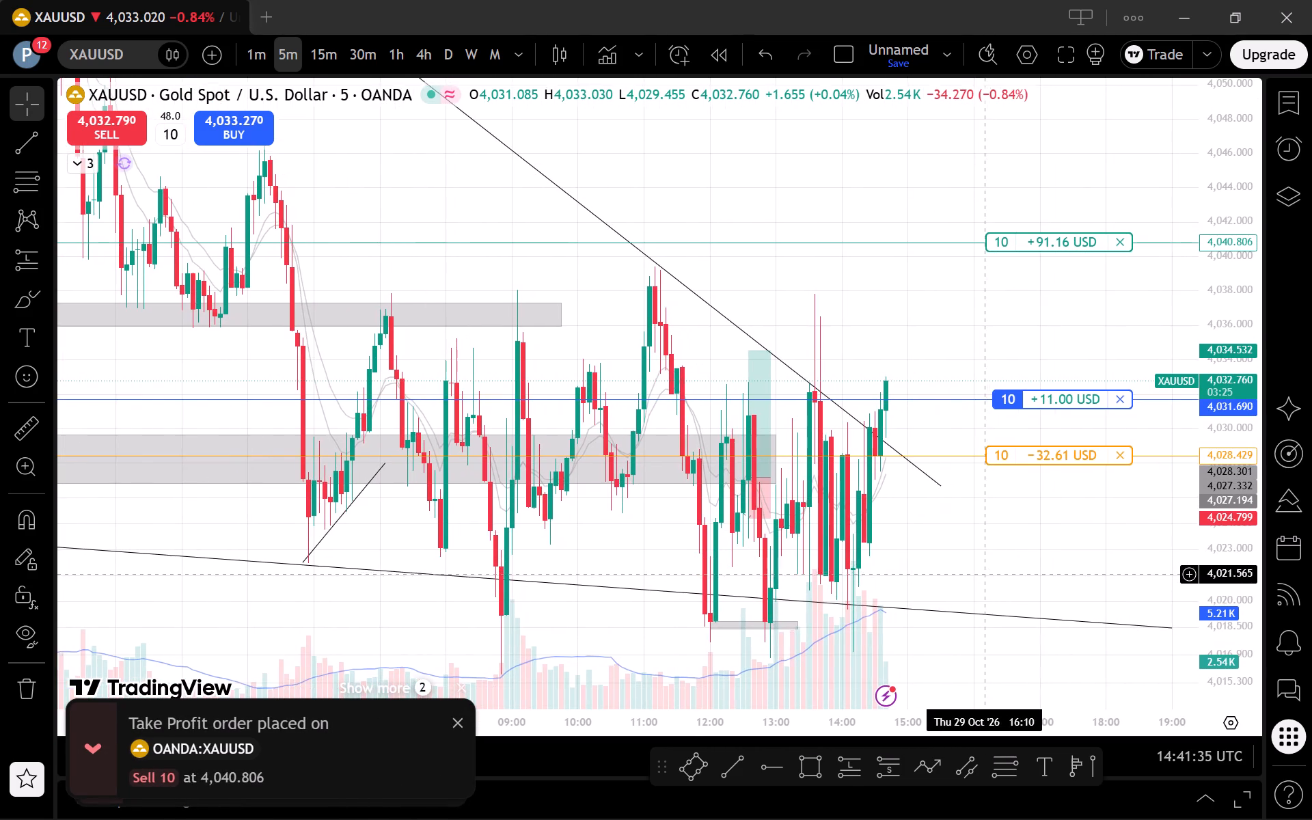
{"action": "scroll", "coordinate": [1011, 578], "scroll_direction": "up", "scroll_amount": 4}
{"action": "left_click_drag", "start_coordinate": [989, 585], "coordinate": [1024, 569]}
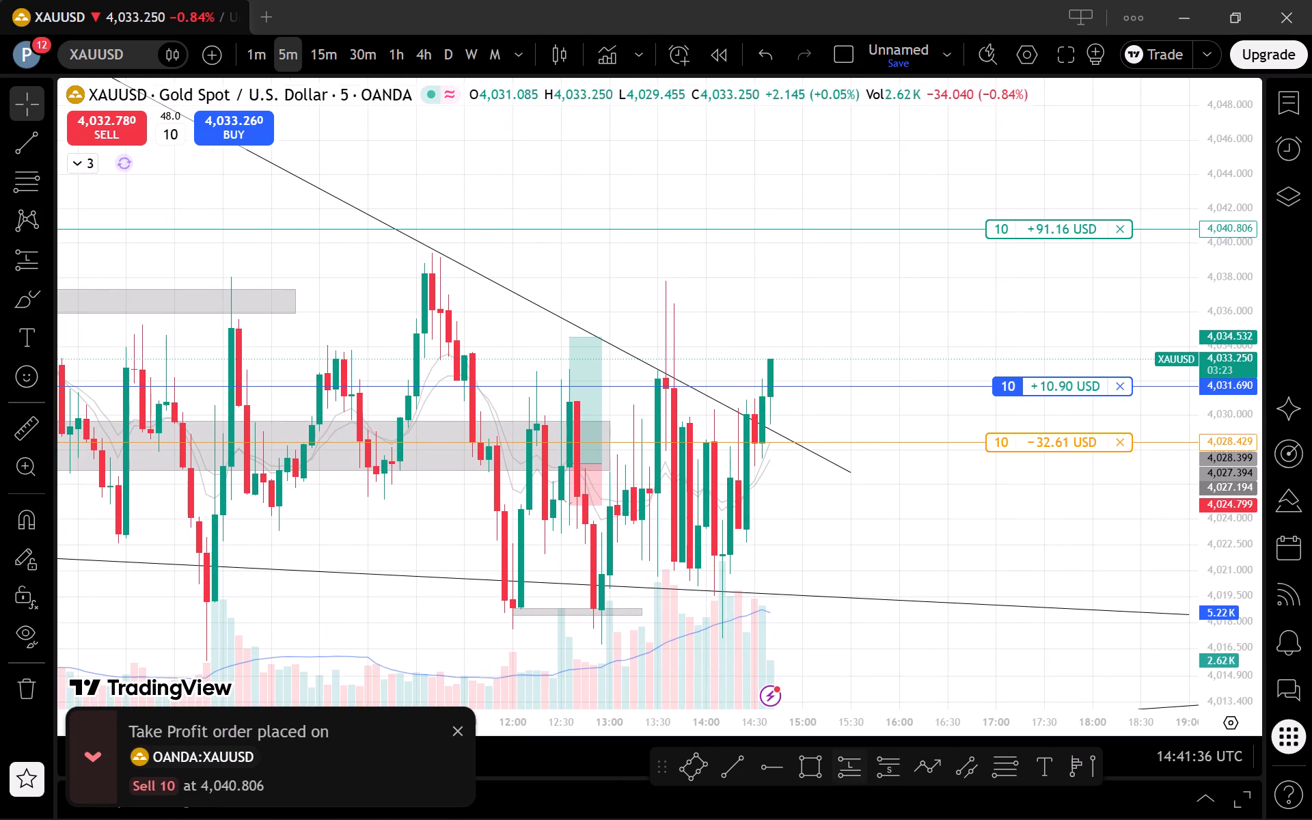
{"action": "left_click", "coordinate": [859, 768]}
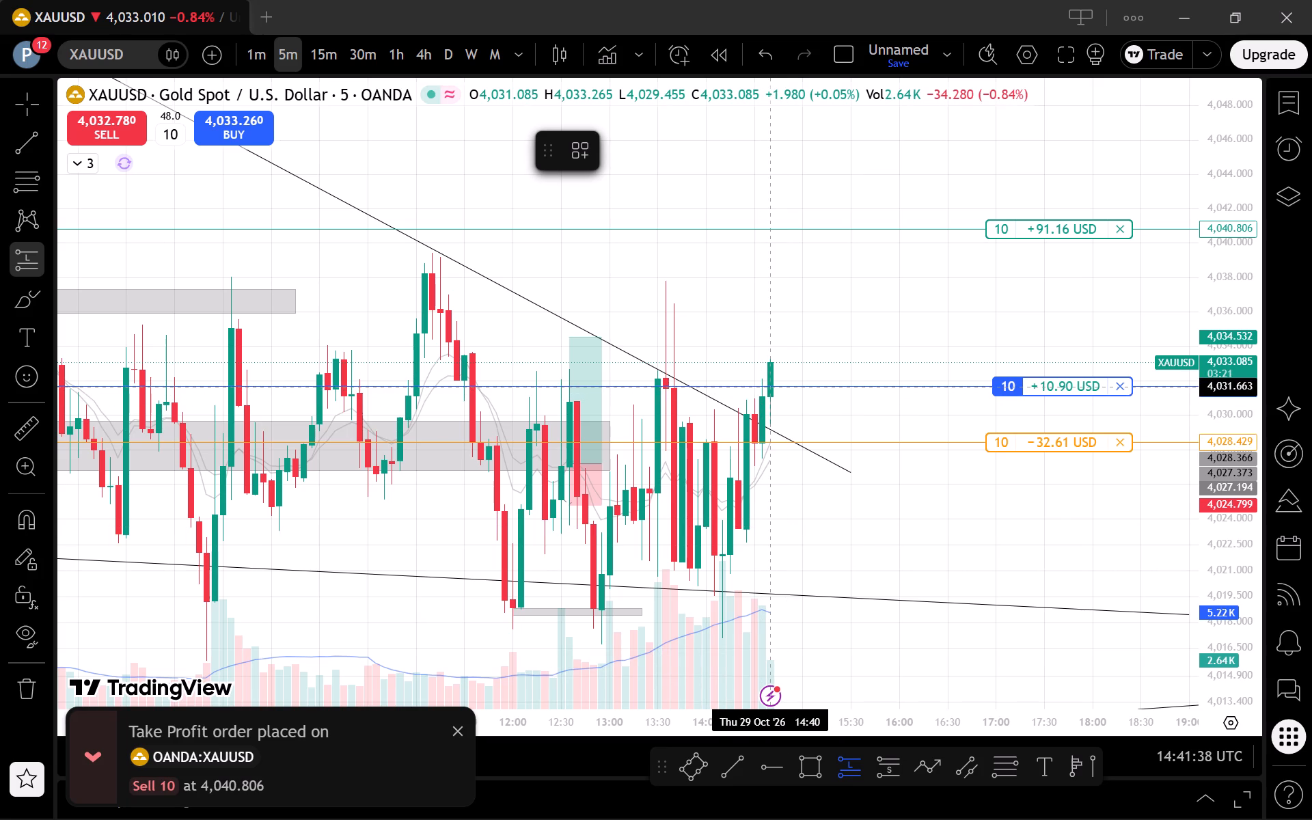
{"action": "left_click", "coordinate": [770, 387]}
Align the long position drawing with the order lines, its stop at about 4,028.45 and its target at about 4,040.89.
{"action": "left_click_drag", "start_coordinate": [772, 476], "coordinate": [799, 442]}
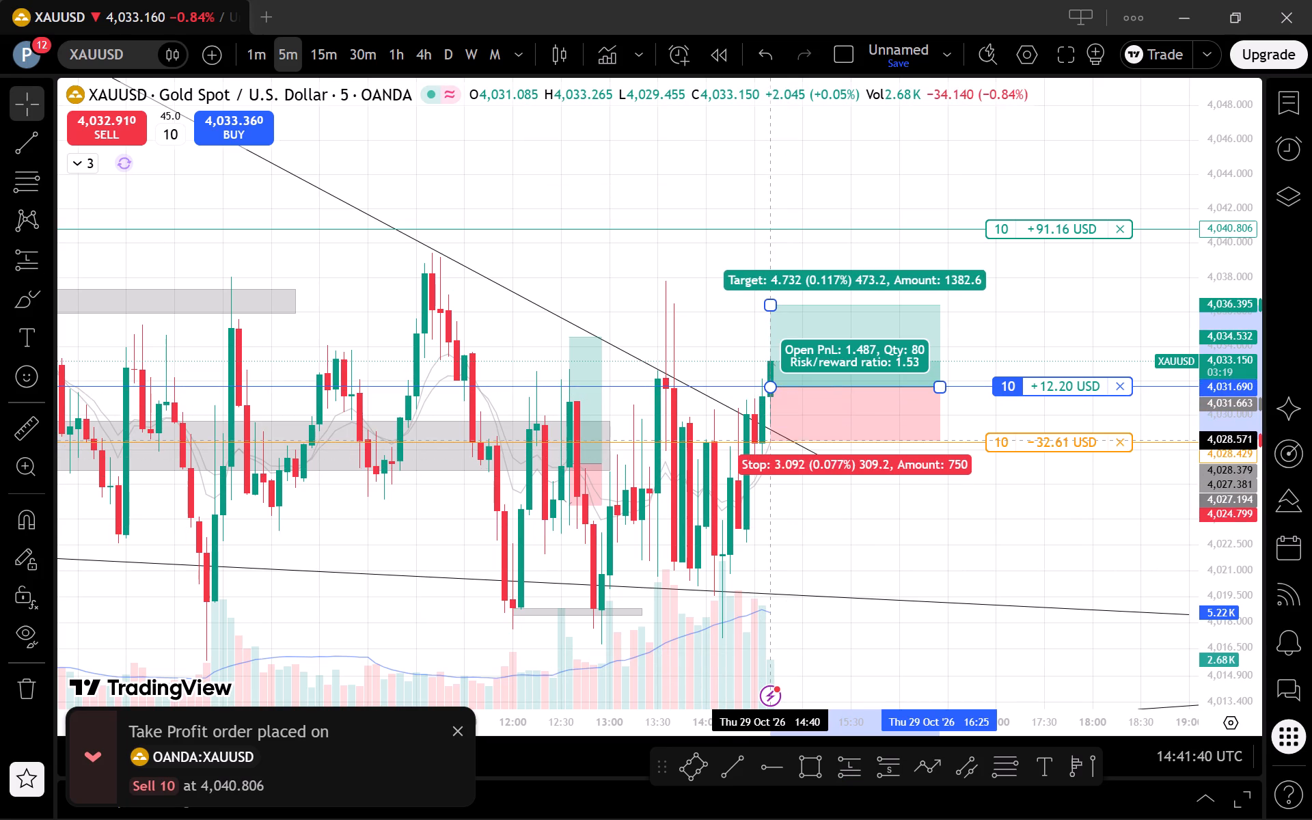
{"action": "left_click_drag", "start_coordinate": [799, 442], "coordinate": [804, 442]}
{"action": "left_click_drag", "start_coordinate": [771, 303], "coordinate": [883, 242]}
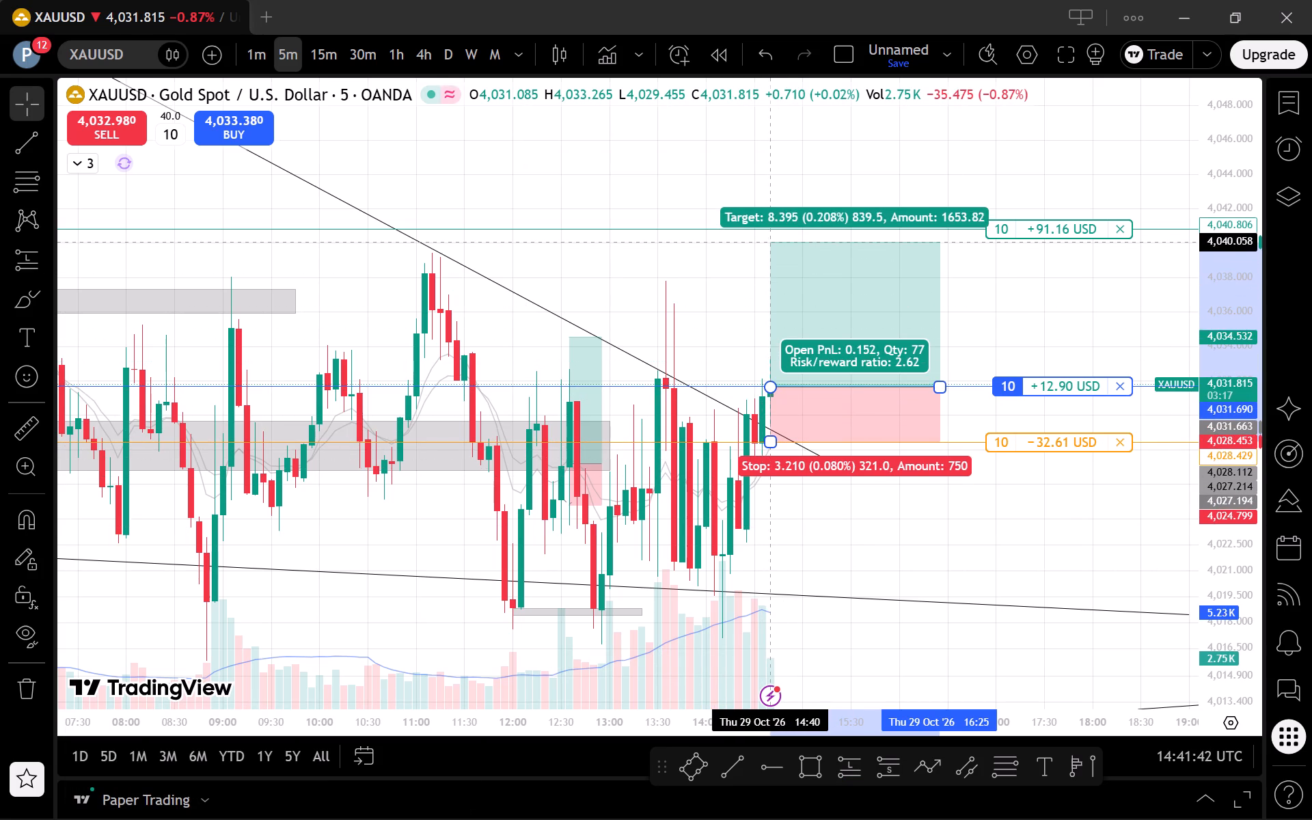
{"action": "left_click_drag", "start_coordinate": [883, 242], "coordinate": [921, 228]}
{"action": "left_click", "coordinate": [1000, 335]}
Examine the open trade against the descending trend line, grey zones and lower support lines on the 5-minute chart.
{"action": "scroll", "coordinate": [1048, 369], "scroll_direction": "down", "scroll_amount": 1}
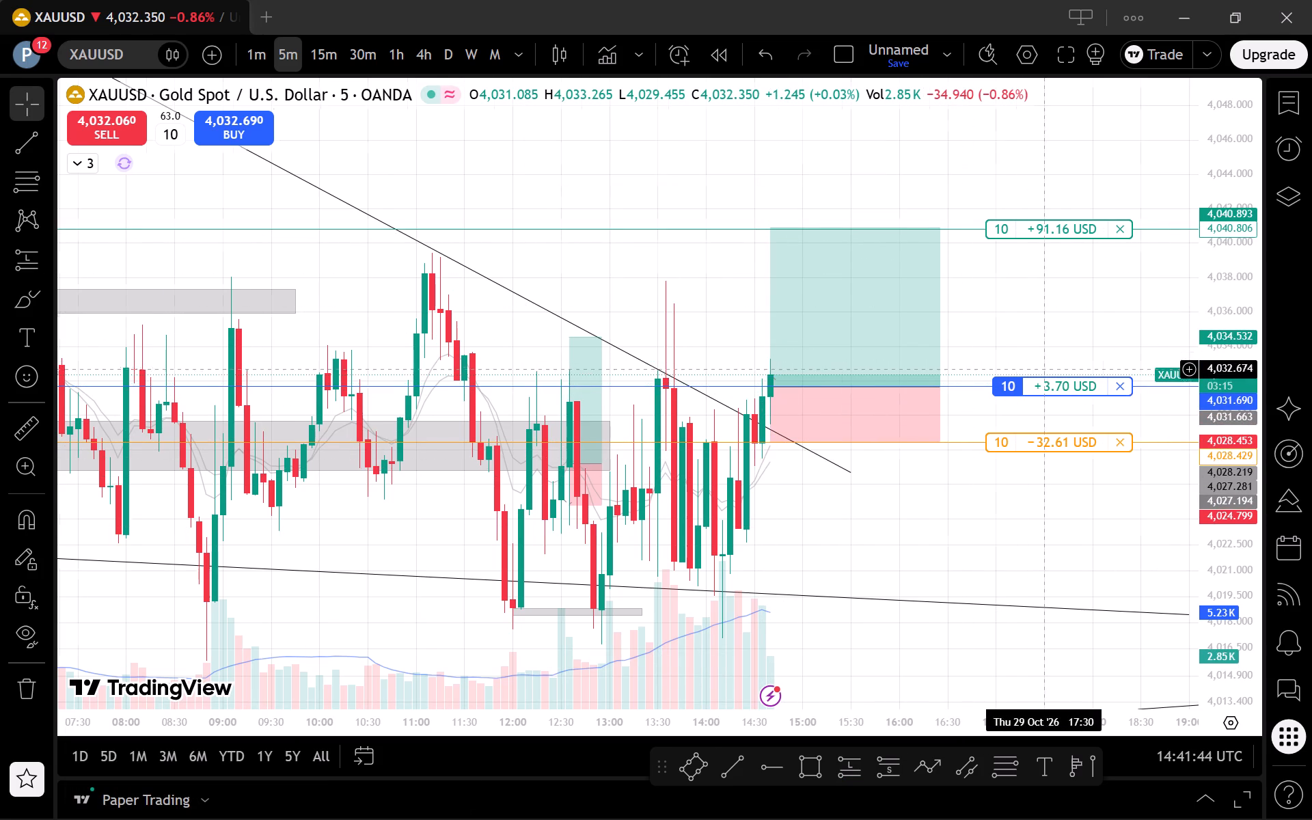
{"action": "left_click_drag", "start_coordinate": [1202, 483], "coordinate": [1205, 535]}
{"action": "left_click_drag", "start_coordinate": [1110, 515], "coordinate": [1071, 523]}
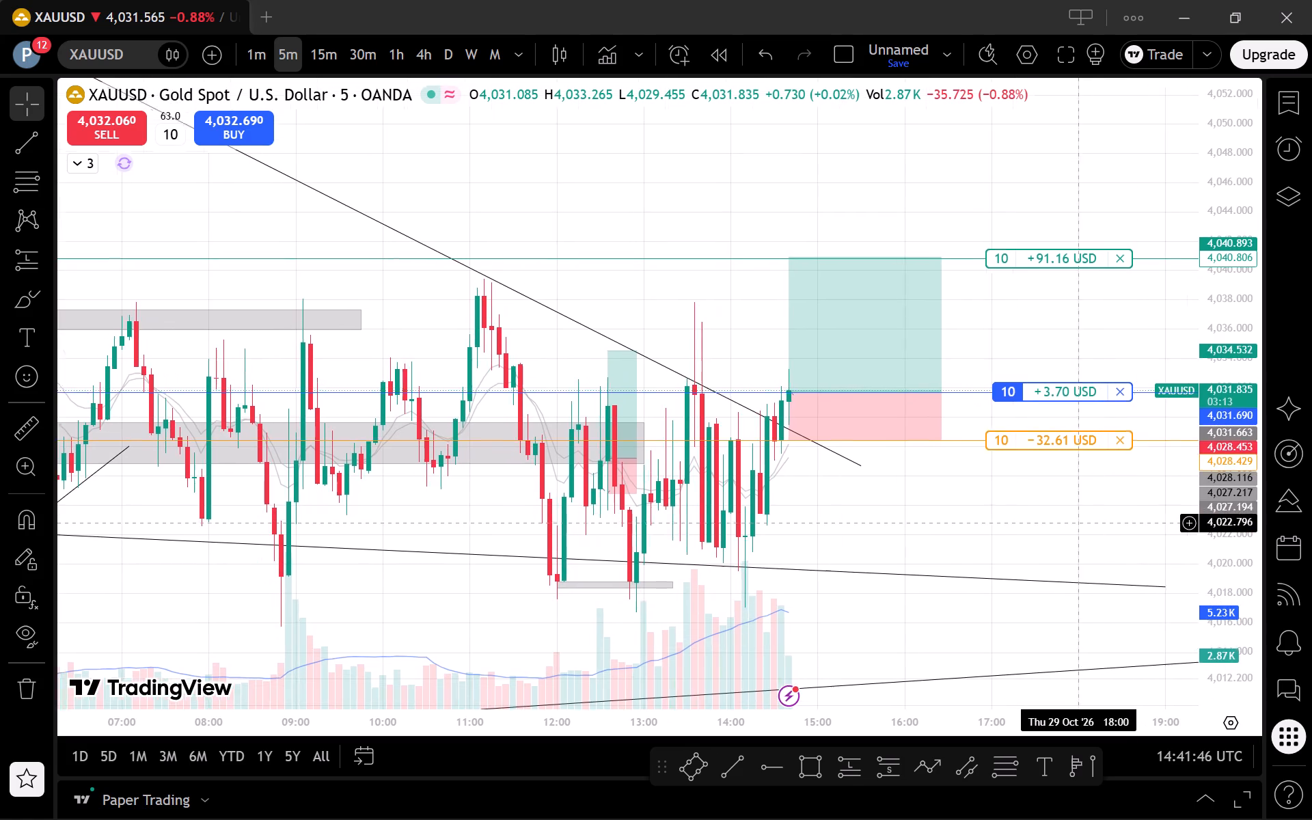
{"action": "left_click_drag", "start_coordinate": [1071, 523], "coordinate": [1066, 523]}
{"action": "scroll", "coordinate": [1066, 523], "scroll_direction": "down", "scroll_amount": 2}
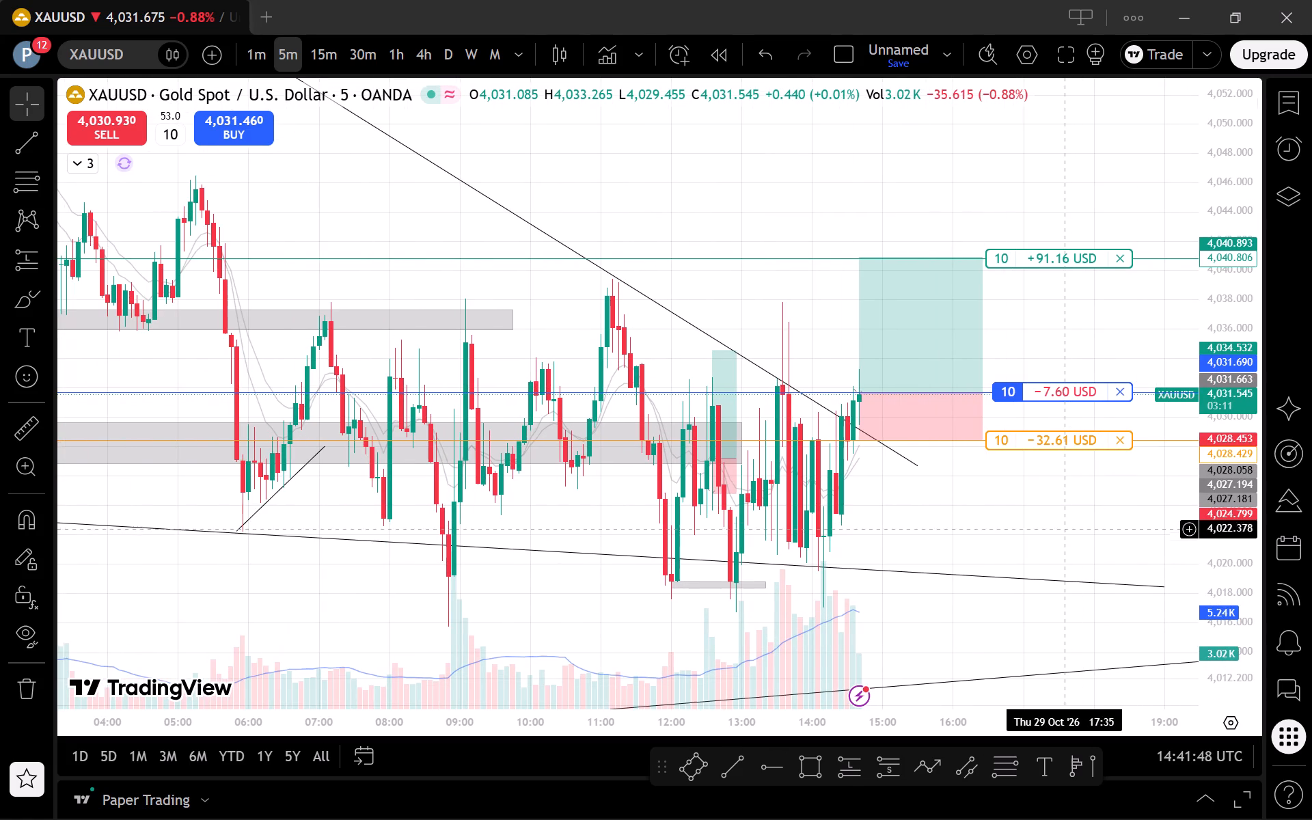
{"action": "scroll", "coordinate": [1029, 506], "scroll_direction": "up", "scroll_amount": 3}
{"action": "left_click_drag", "start_coordinate": [1216, 514], "coordinate": [1227, 538]}
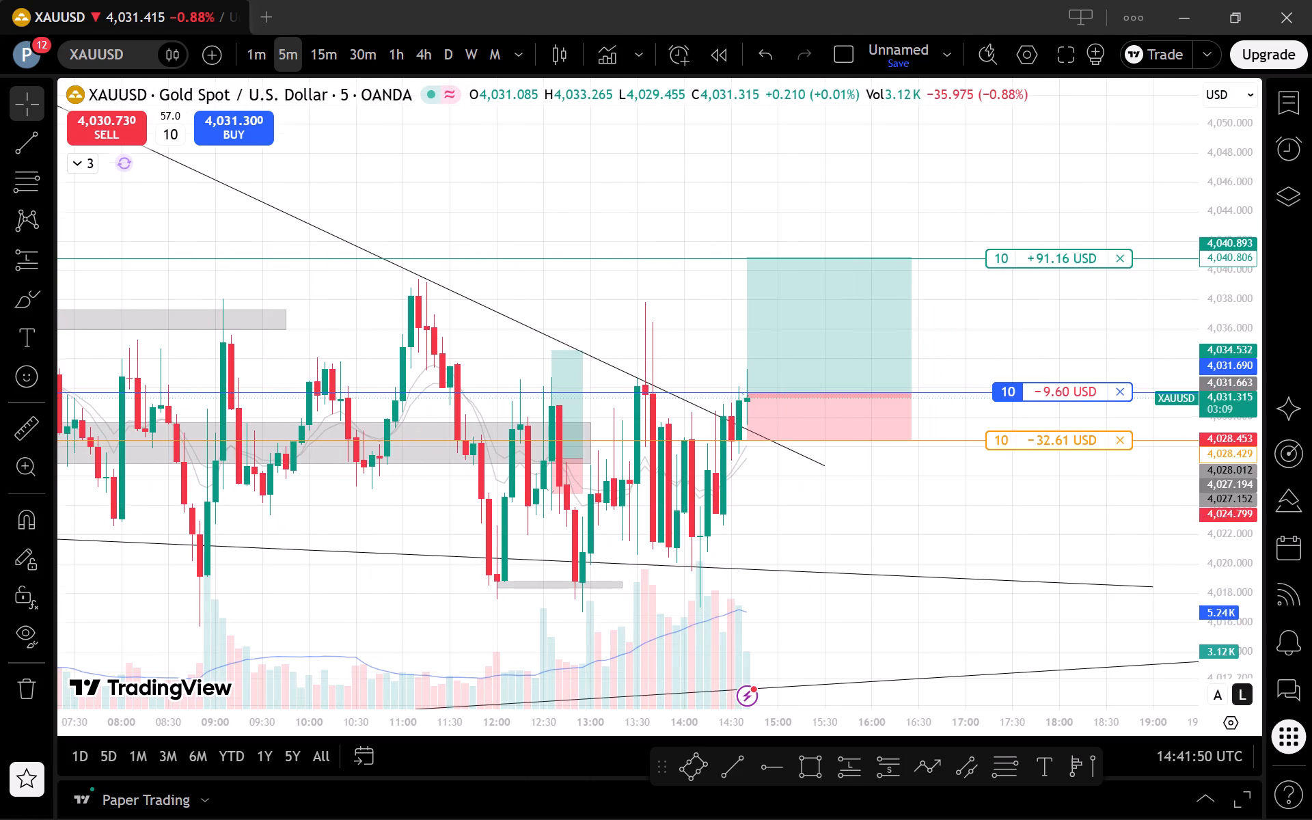
{"action": "left_click_drag", "start_coordinate": [1227, 538], "coordinate": [1233, 592]}
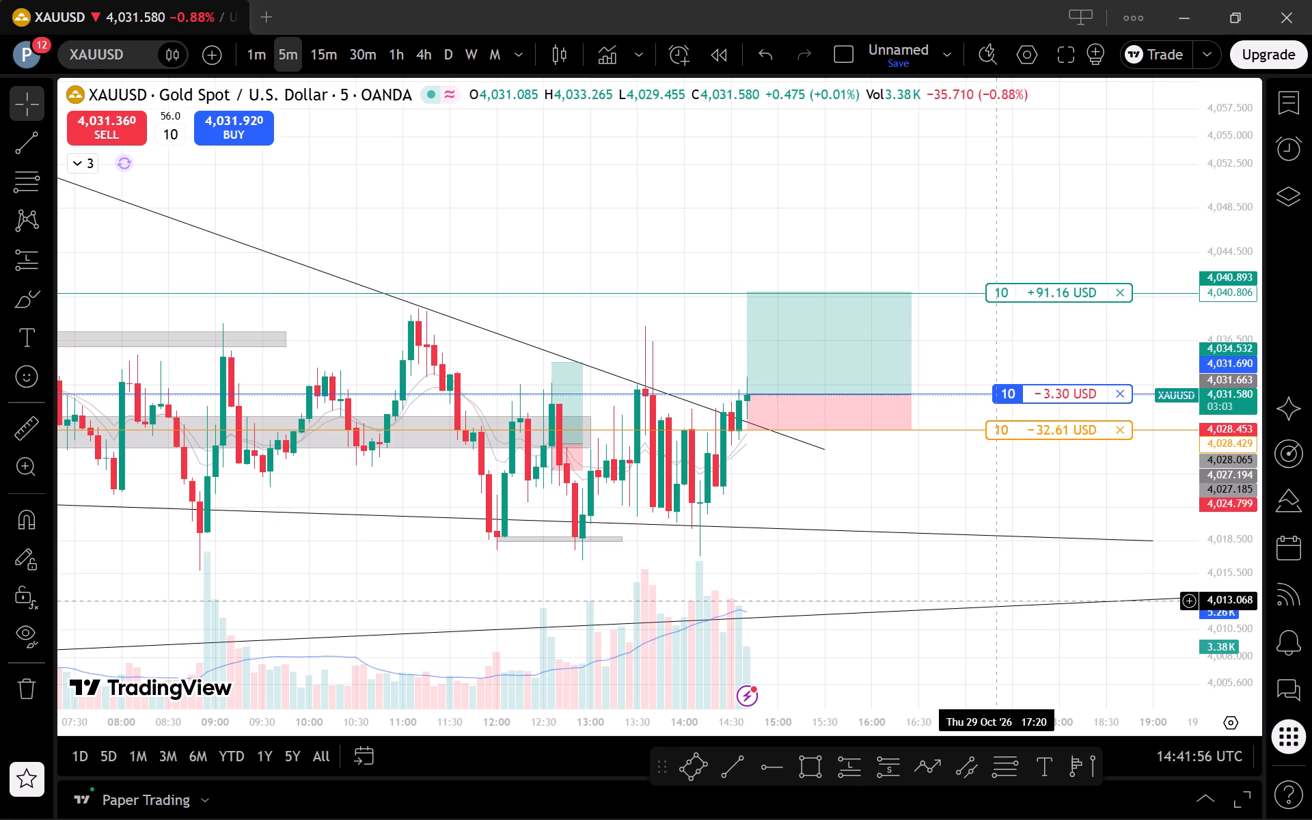
{"action": "left_click_drag", "start_coordinate": [833, 487], "coordinate": [858, 493]}
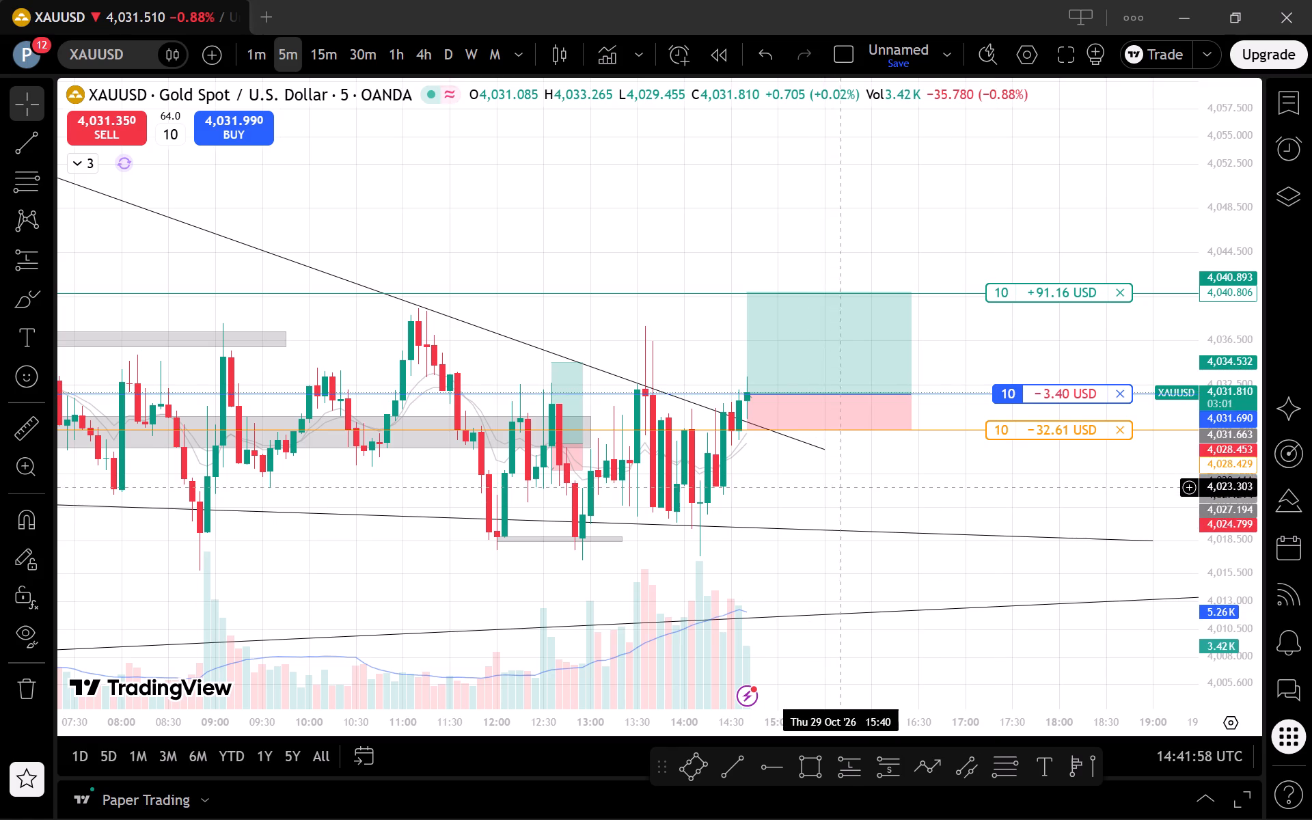
{"action": "left_click_drag", "start_coordinate": [858, 493], "coordinate": [875, 499]}
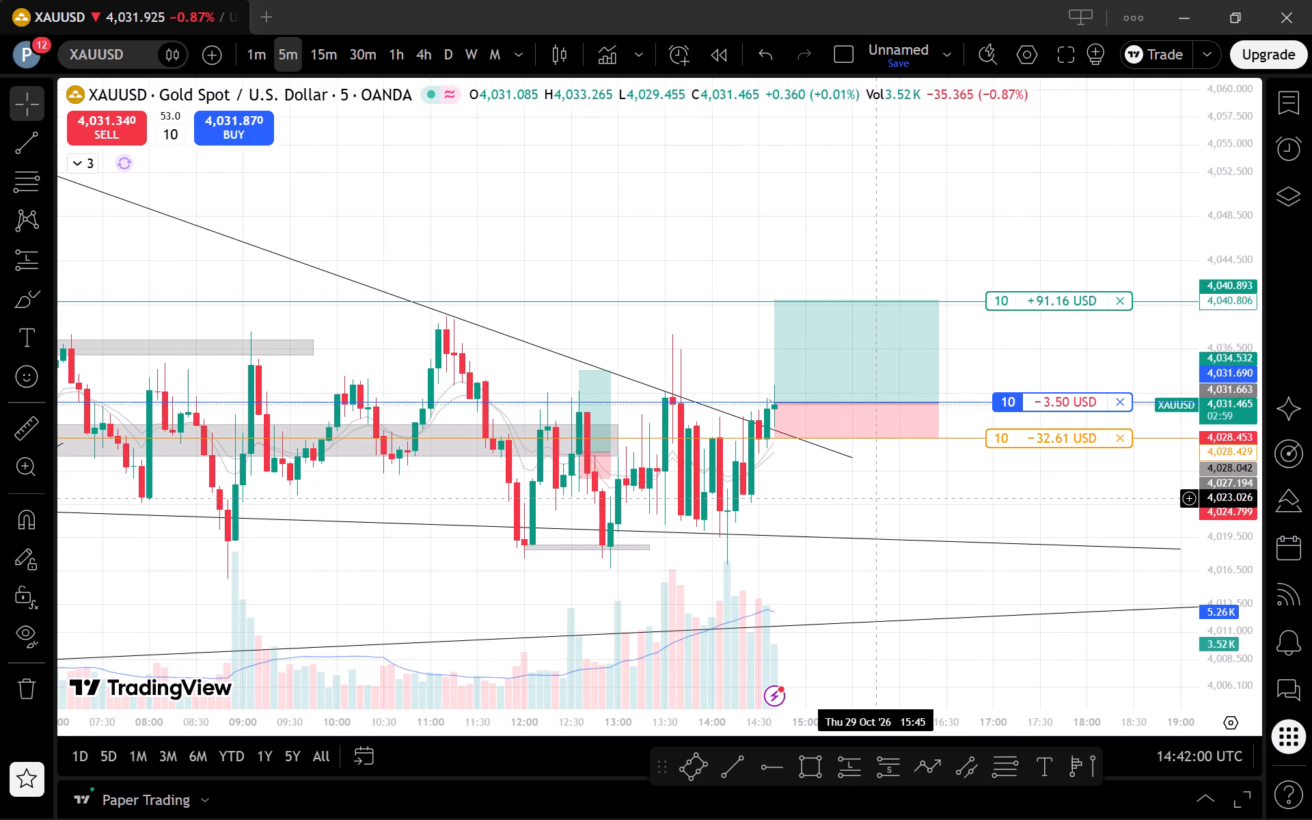
Examine the open trade's entry, stop and target against recent price action on the 1-minute chart.
{"action": "left_click", "coordinate": [249, 53]}
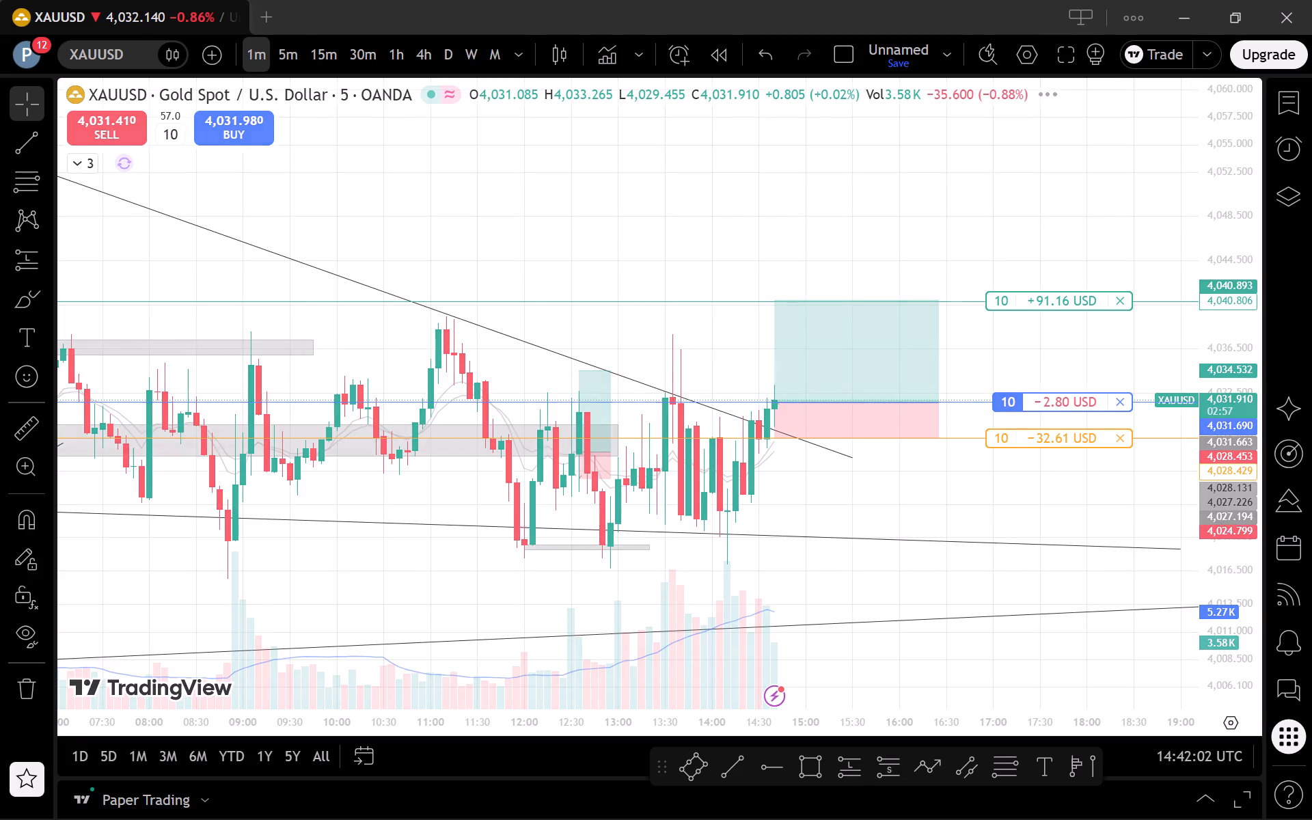
{"action": "scroll", "coordinate": [857, 522], "scroll_direction": "down", "scroll_amount": 4}
{"action": "left_click_drag", "start_coordinate": [1184, 613], "coordinate": [1117, 441]}
{"action": "scroll", "coordinate": [953, 468], "scroll_direction": "down", "scroll_amount": 4}
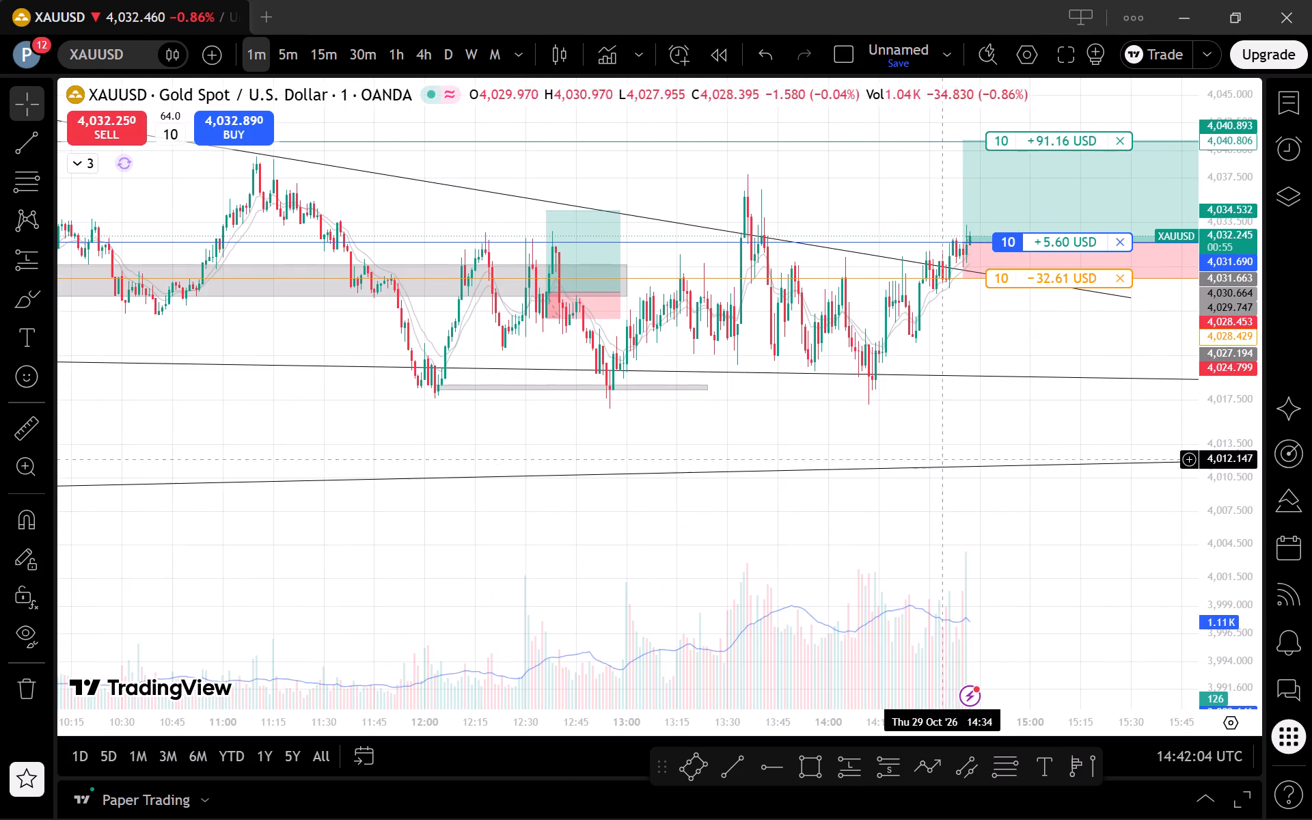
{"action": "left_click_drag", "start_coordinate": [933, 440], "coordinate": [944, 611]}
{"action": "scroll", "coordinate": [943, 588], "scroll_direction": "down", "scroll_amount": 4}
{"action": "left_click_drag", "start_coordinate": [932, 567], "coordinate": [636, 523]}
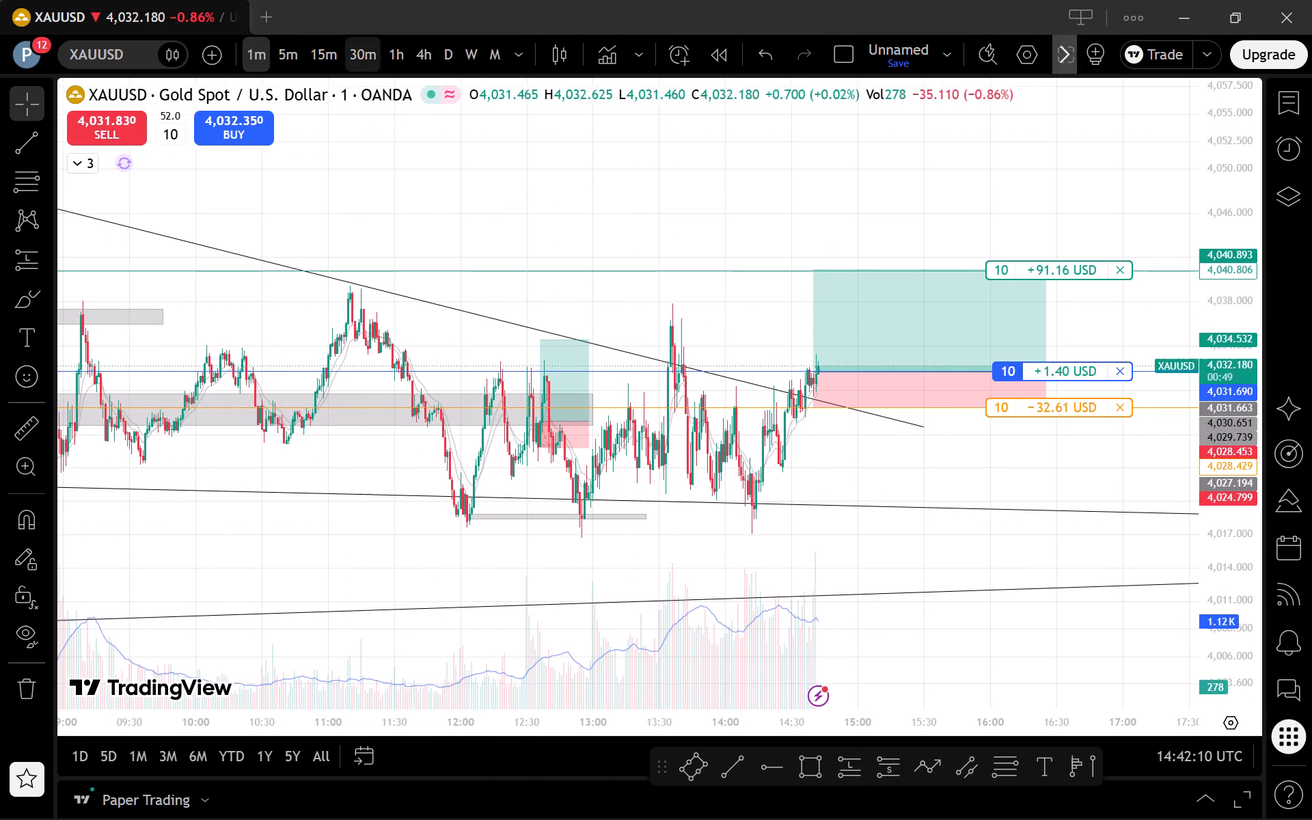
Examine the open trade against the descending trend line and both lower trend lines on the 15-minute chart.
{"action": "left_click", "coordinate": [330, 42]}
{"action": "scroll", "coordinate": [875, 421], "scroll_direction": "up", "scroll_amount": 2}
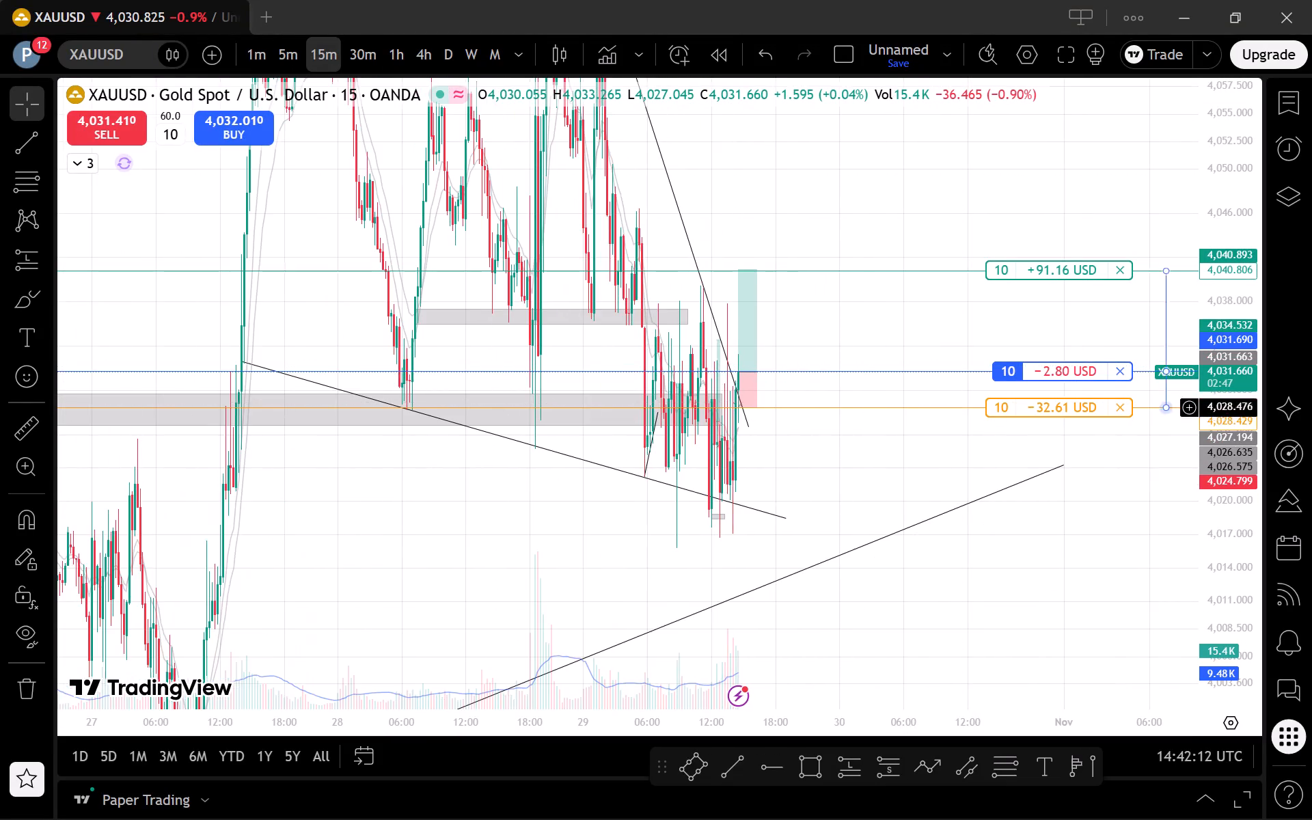
{"action": "scroll", "coordinate": [1069, 450], "scroll_direction": "up", "scroll_amount": 2}
{"action": "scroll", "coordinate": [810, 593], "scroll_direction": "up", "scroll_amount": 3}
{"action": "left_click_drag", "start_coordinate": [767, 631], "coordinate": [1111, 585]}
{"action": "left_click_drag", "start_coordinate": [1219, 399], "coordinate": [1225, 527]}
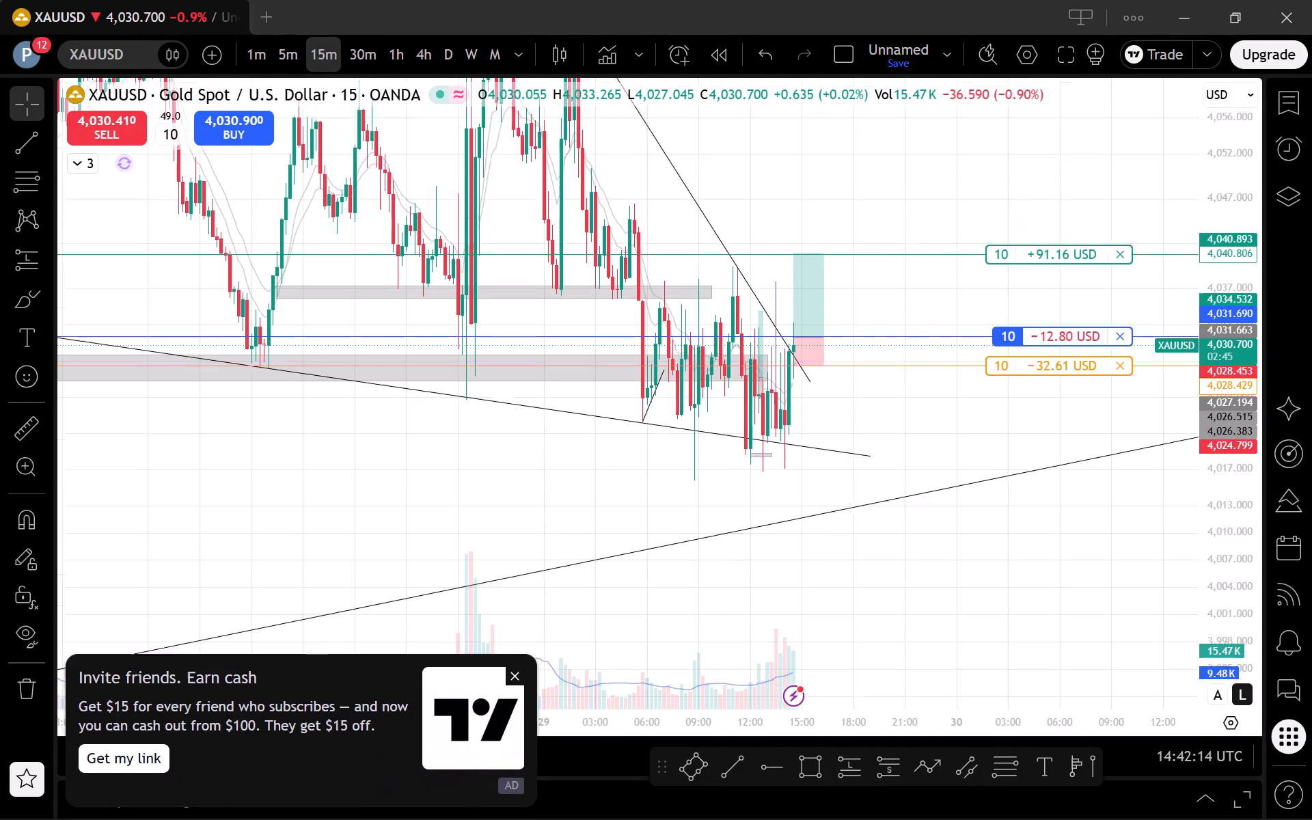
{"action": "left_click_drag", "start_coordinate": [1225, 527], "coordinate": [1222, 530]}
{"action": "scroll", "coordinate": [1160, 526], "scroll_direction": "up", "scroll_amount": 3}
{"action": "left_click_drag", "start_coordinate": [1034, 511], "coordinate": [1226, 620]}
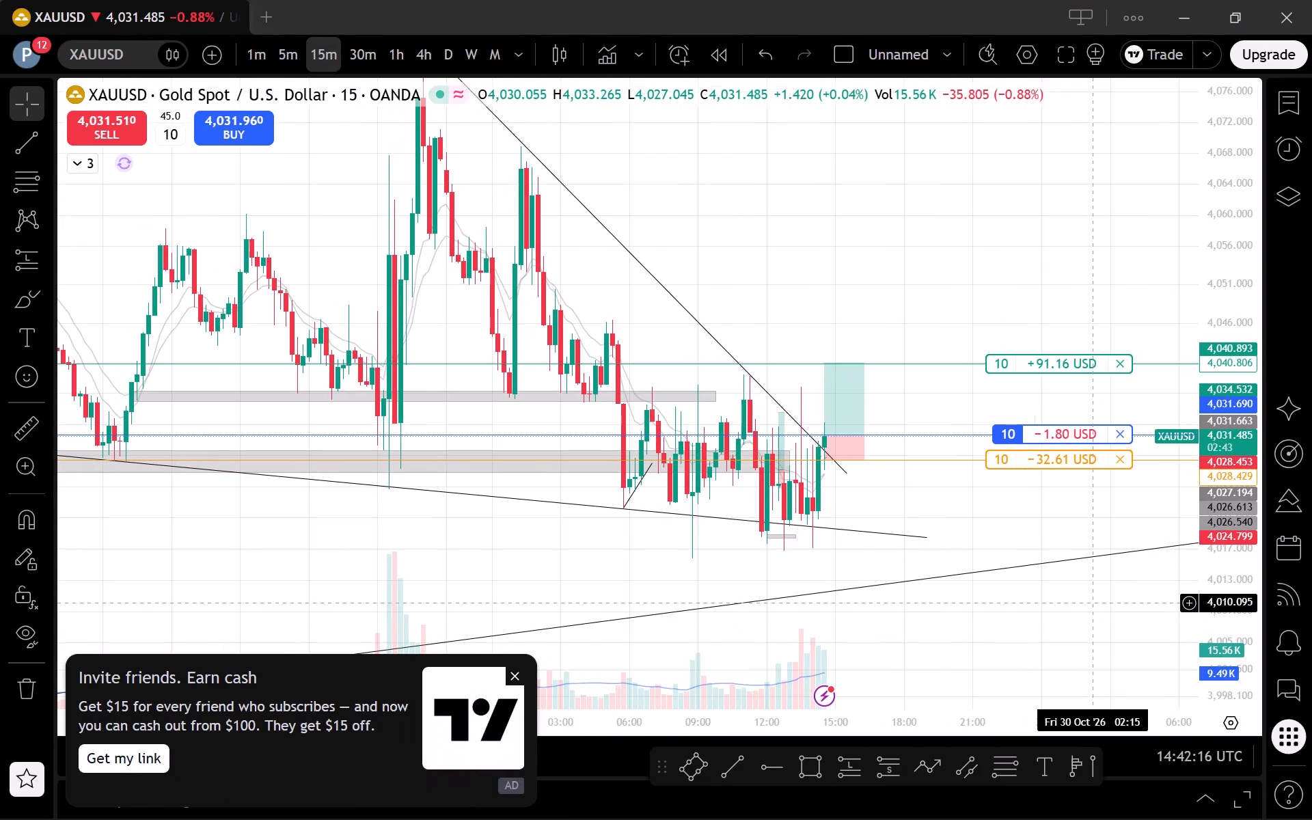
{"action": "scroll", "coordinate": [1093, 604], "scroll_direction": "down", "scroll_amount": 1}
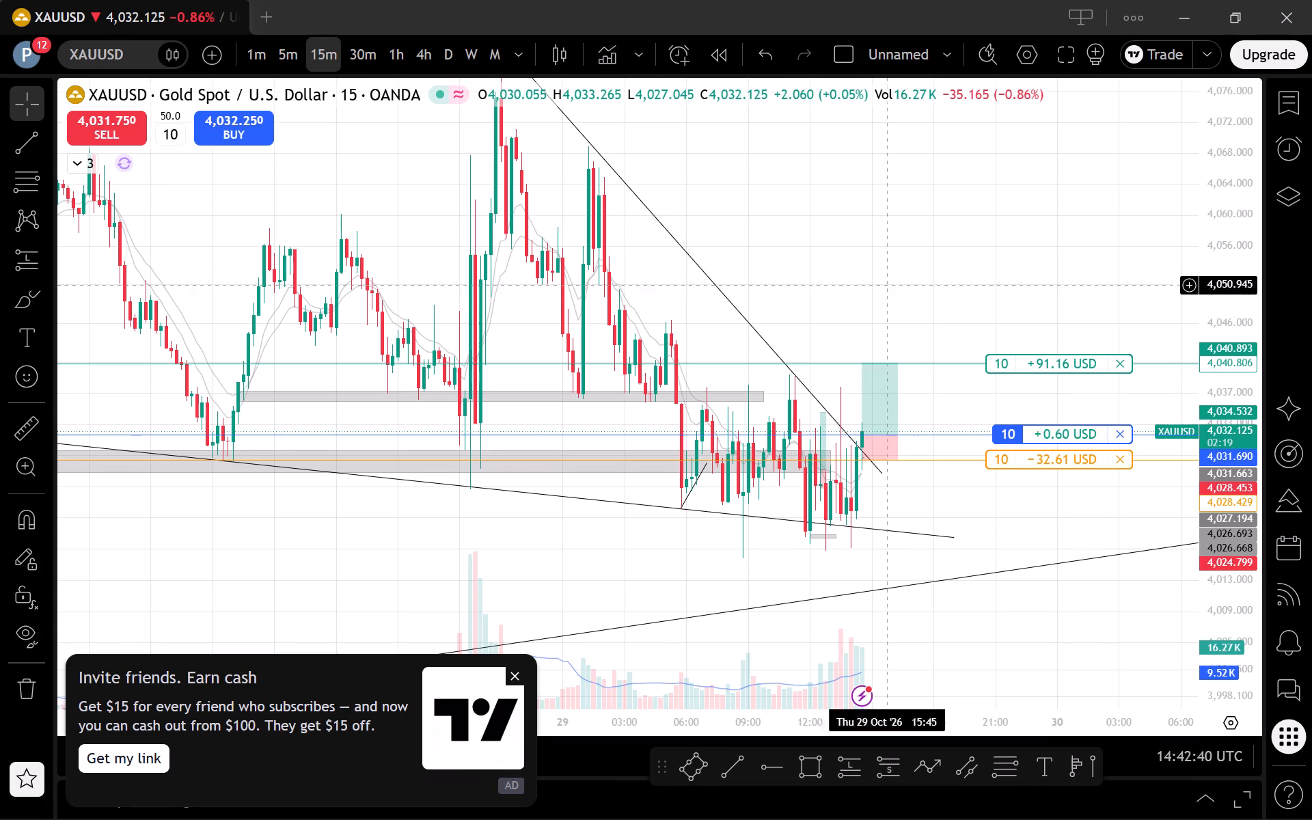
Return to the 5-minute chart and monitor price around the buy entry level.
{"action": "left_click", "coordinate": [275, 57]}
{"action": "scroll", "coordinate": [926, 590], "scroll_direction": "up", "scroll_amount": 2}
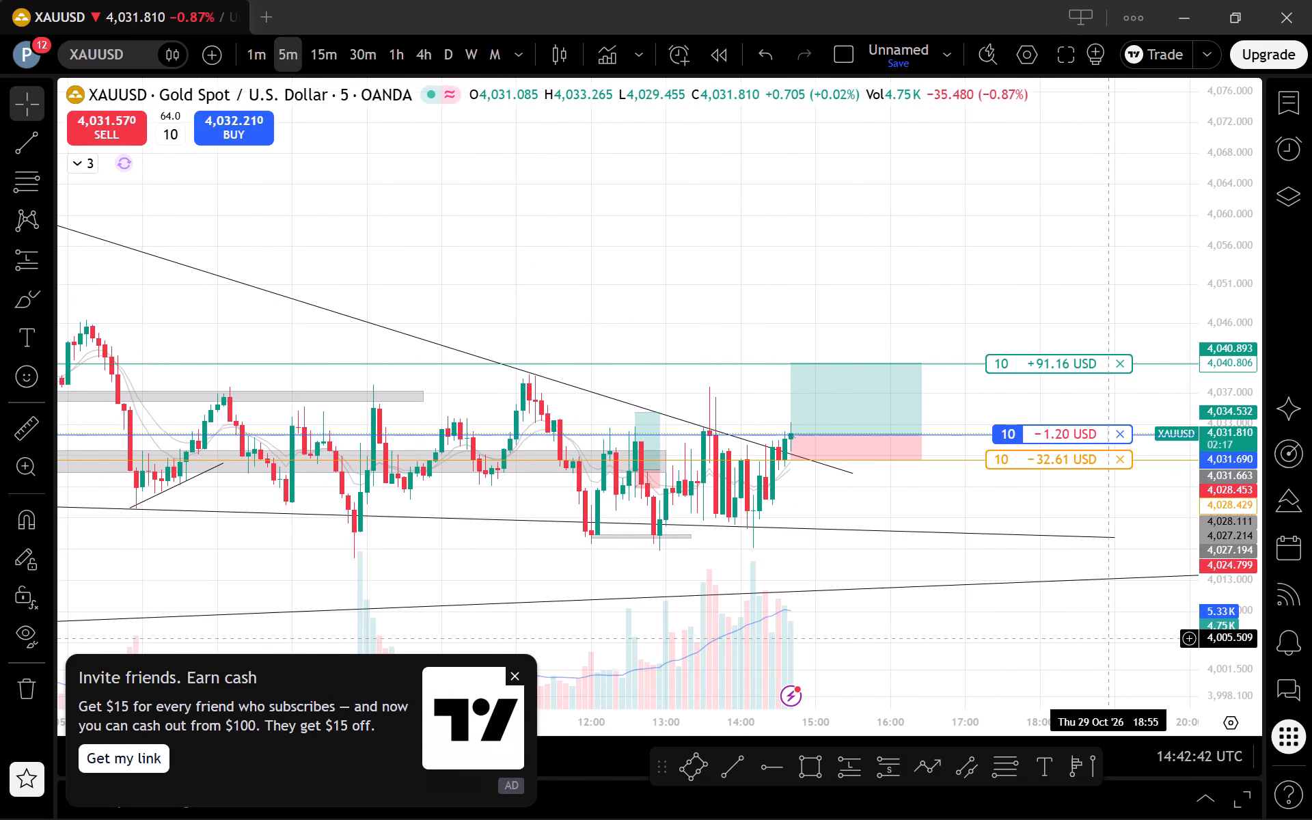
{"action": "left_click", "coordinate": [1112, 639]}
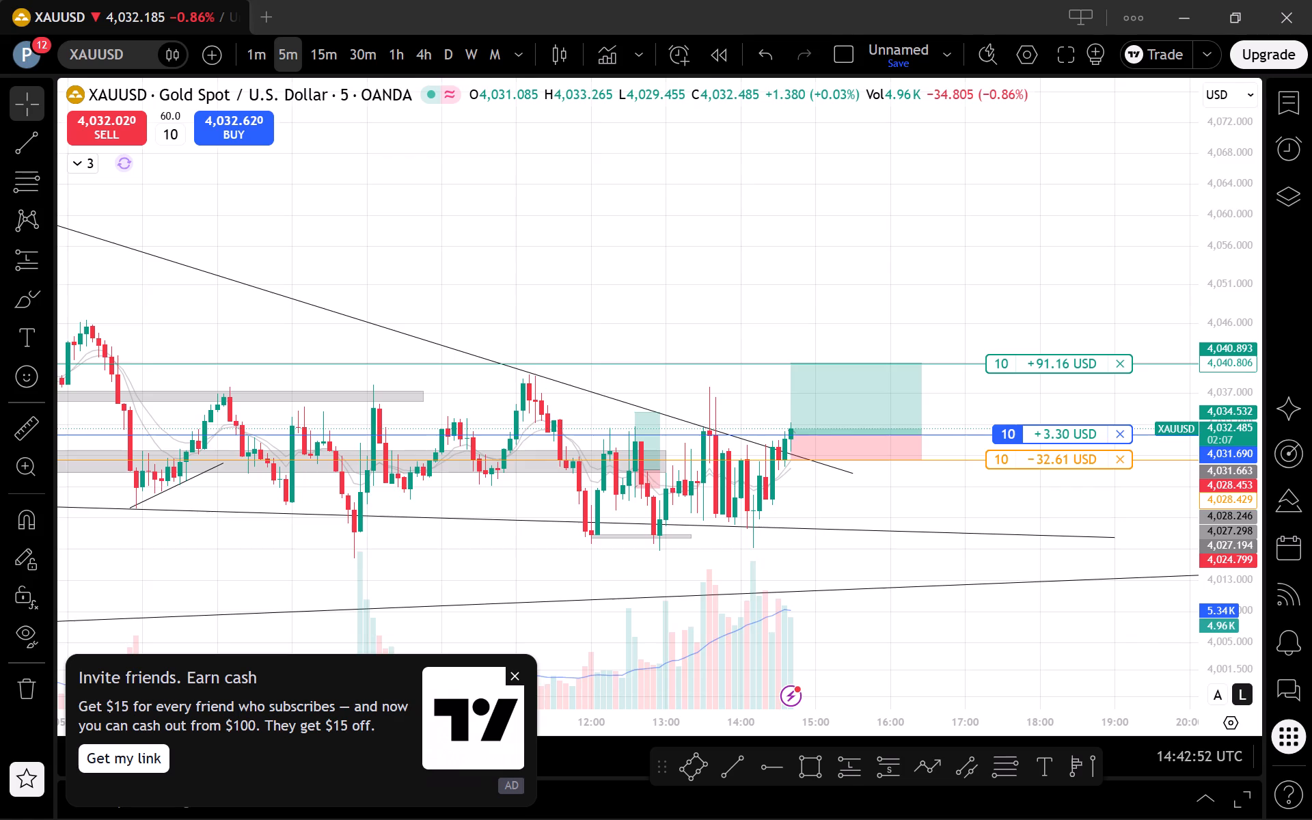
Dismiss the referral advert and examine the open trade's entry, stop and target on the 5-minute chart.
{"action": "left_click_drag", "start_coordinate": [1238, 649], "coordinate": [1229, 498]}
{"action": "left_click", "coordinate": [515, 677]}
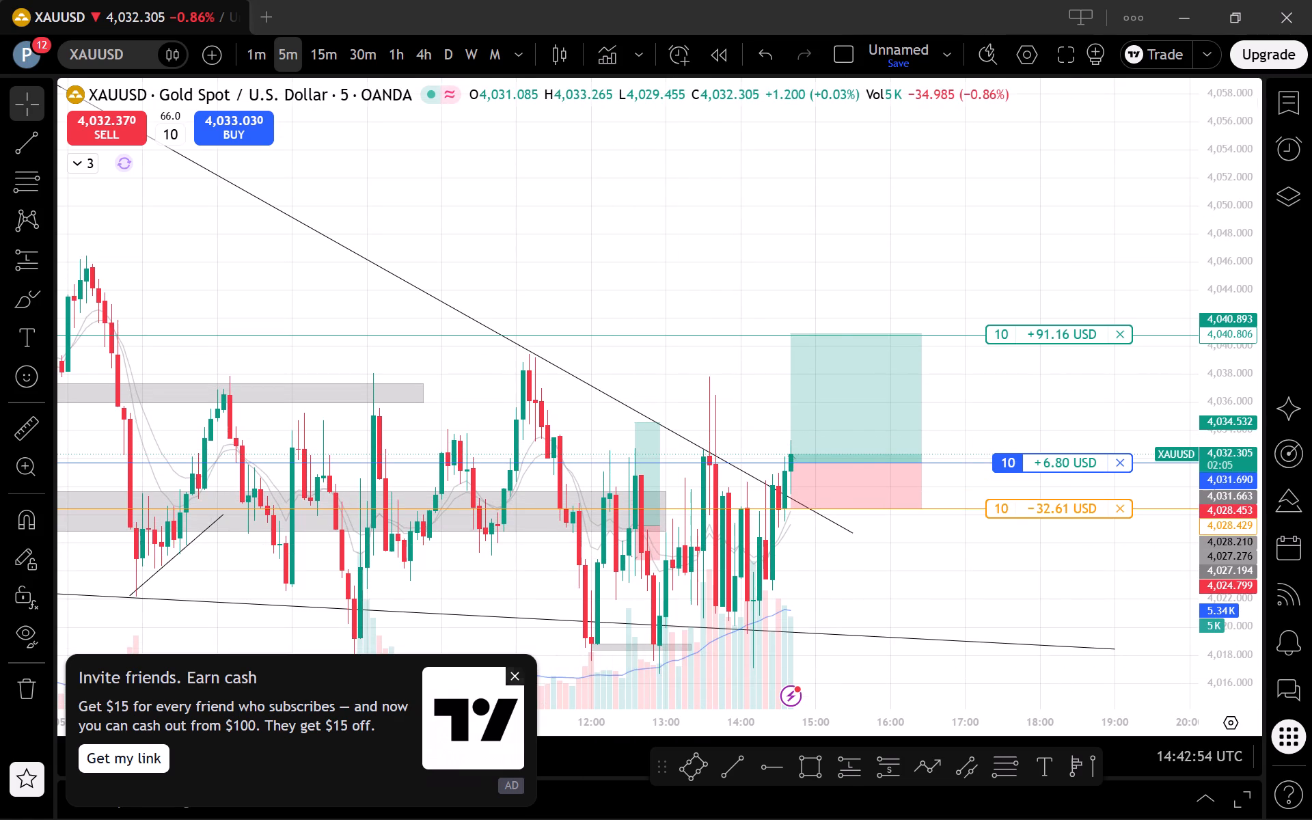
{"action": "scroll", "coordinate": [1134, 597], "scroll_direction": "down", "scroll_amount": 1}
{"action": "left_click_drag", "start_coordinate": [1022, 607], "coordinate": [1075, 606]}
{"action": "scroll", "coordinate": [1075, 606], "scroll_direction": "up", "scroll_amount": 2}
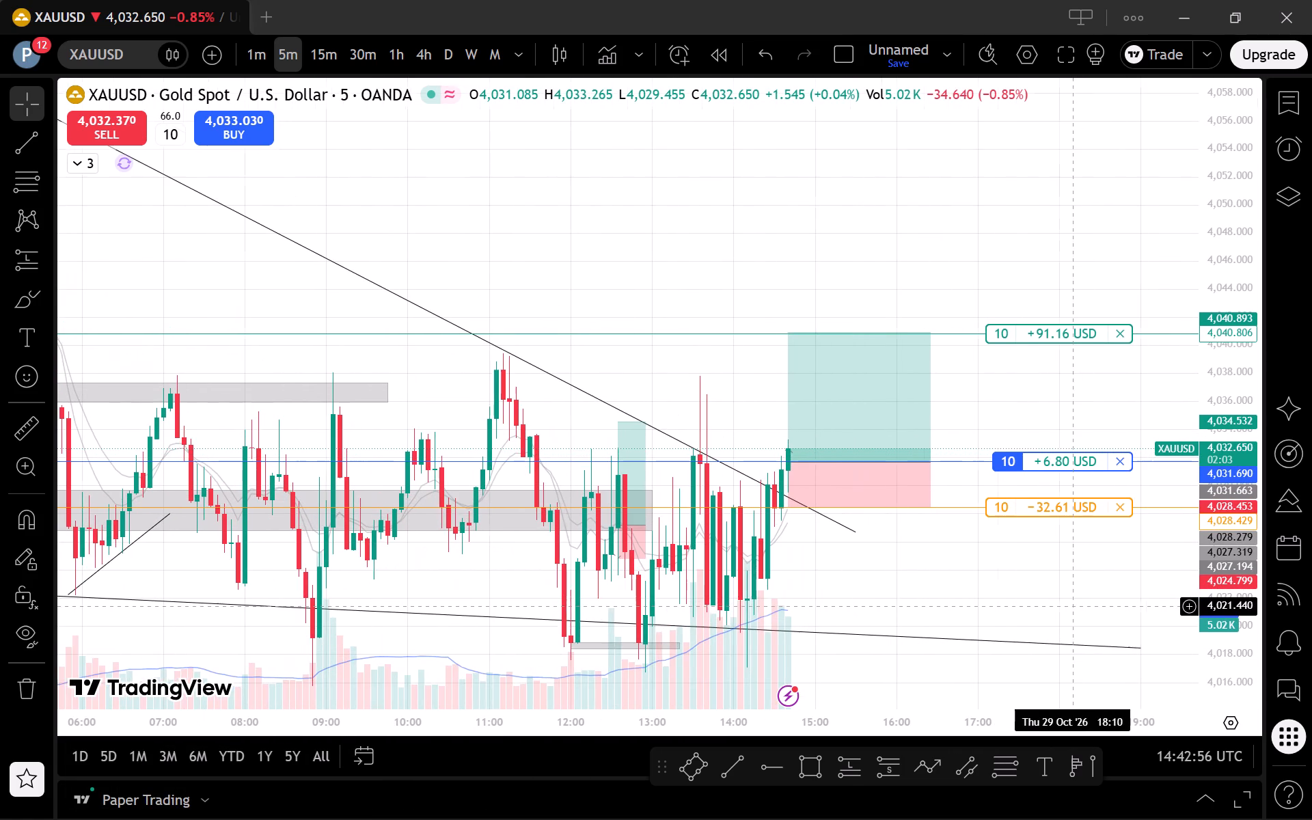
{"action": "left_click_drag", "start_coordinate": [1045, 594], "coordinate": [1035, 577]}
{"action": "left_click_drag", "start_coordinate": [1235, 607], "coordinate": [1234, 594]}
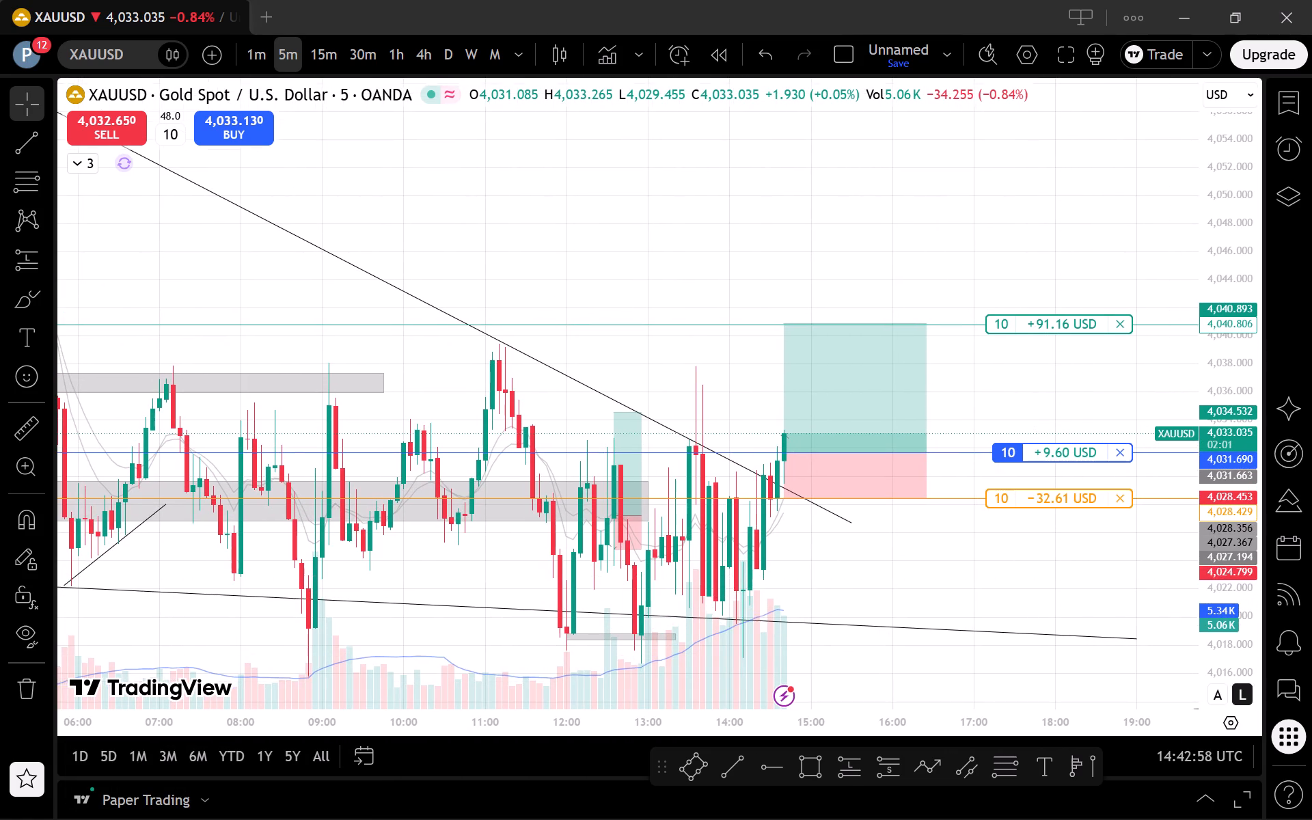
{"action": "left_click_drag", "start_coordinate": [1234, 594], "coordinate": [1217, 553]}
{"action": "scroll", "coordinate": [1078, 613], "scroll_direction": "up", "scroll_amount": 3}
{"action": "left_click_drag", "start_coordinate": [980, 622], "coordinate": [1009, 599]}
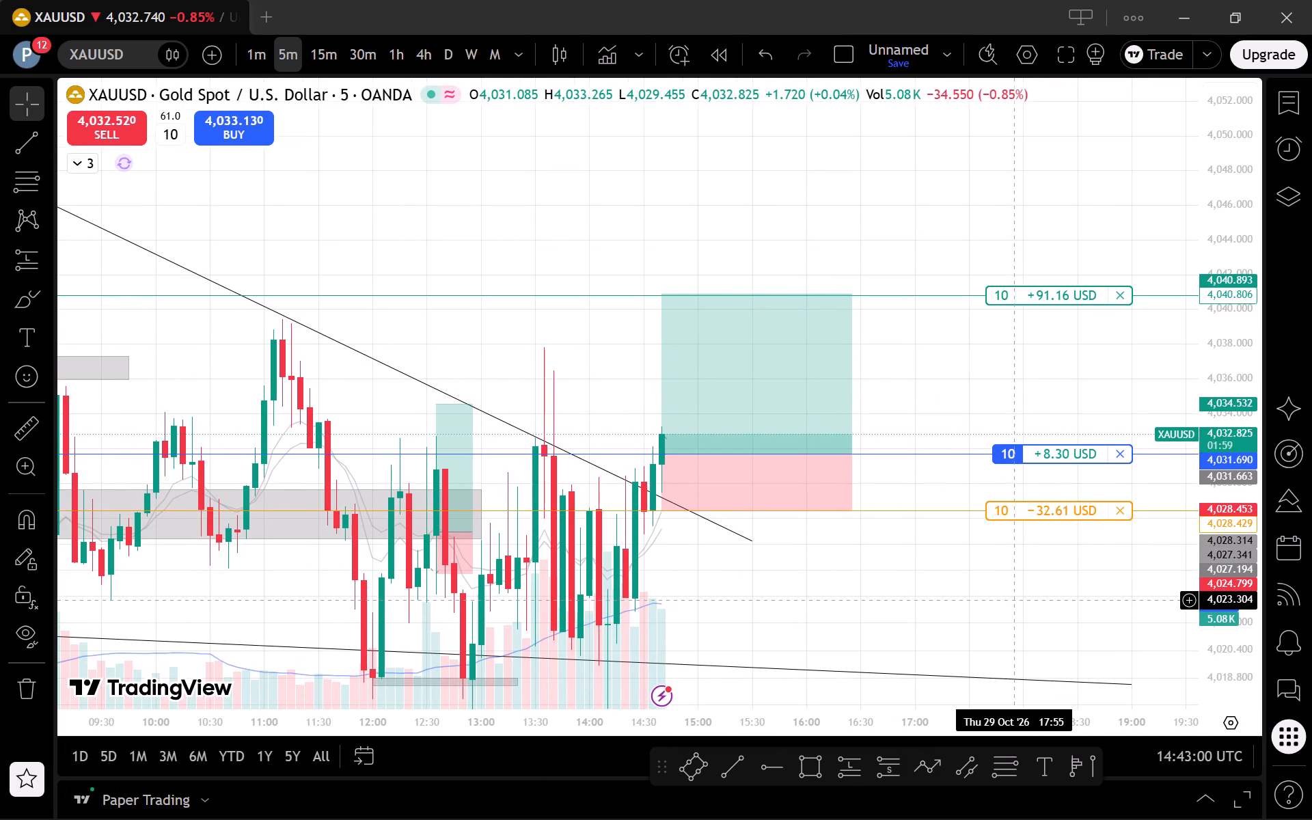
Compare the open trade's price action and trend line breakout across the 1-minute, 5-minute and 15-minute charts.
{"action": "left_click", "coordinate": [246, 39]}
{"action": "scroll", "coordinate": [743, 309], "scroll_direction": "down", "scroll_amount": 4}
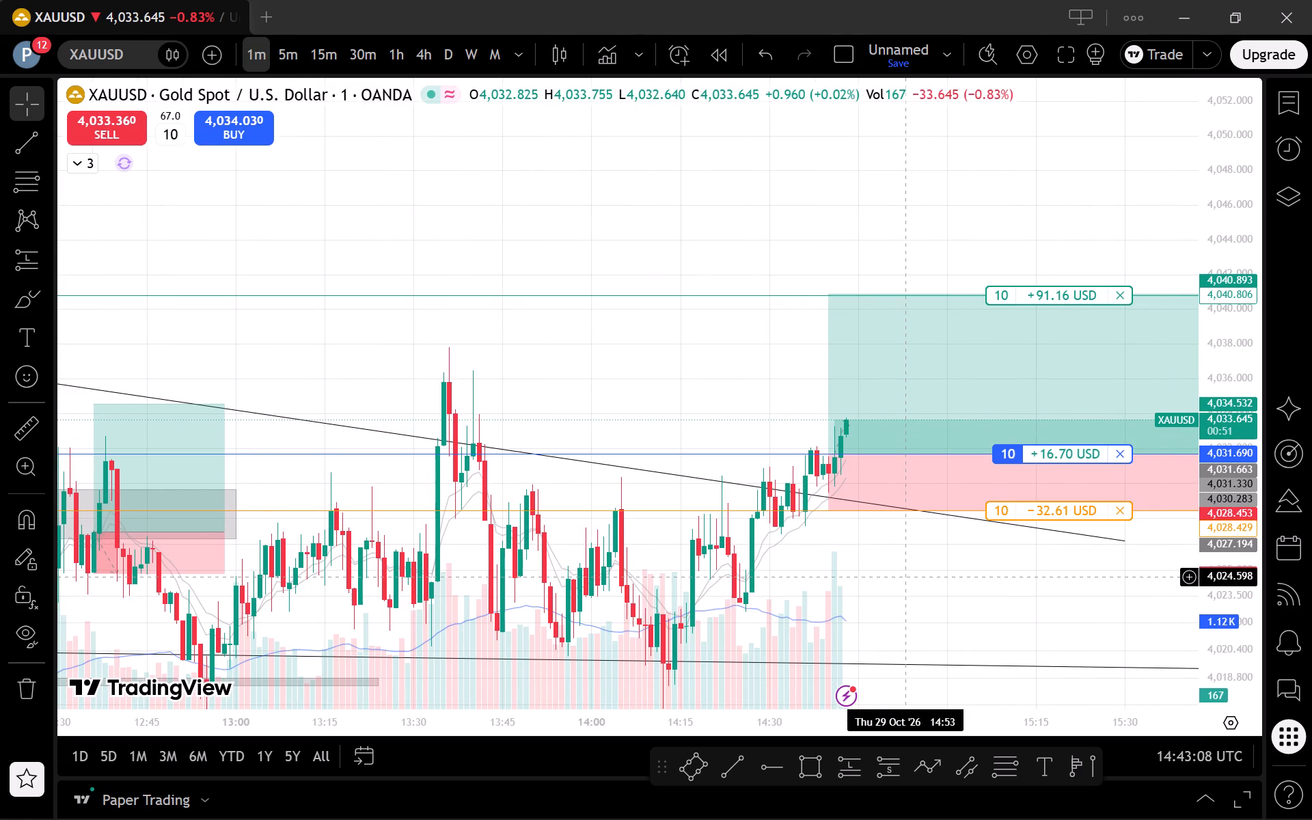
{"action": "left_click", "coordinate": [296, 67]}
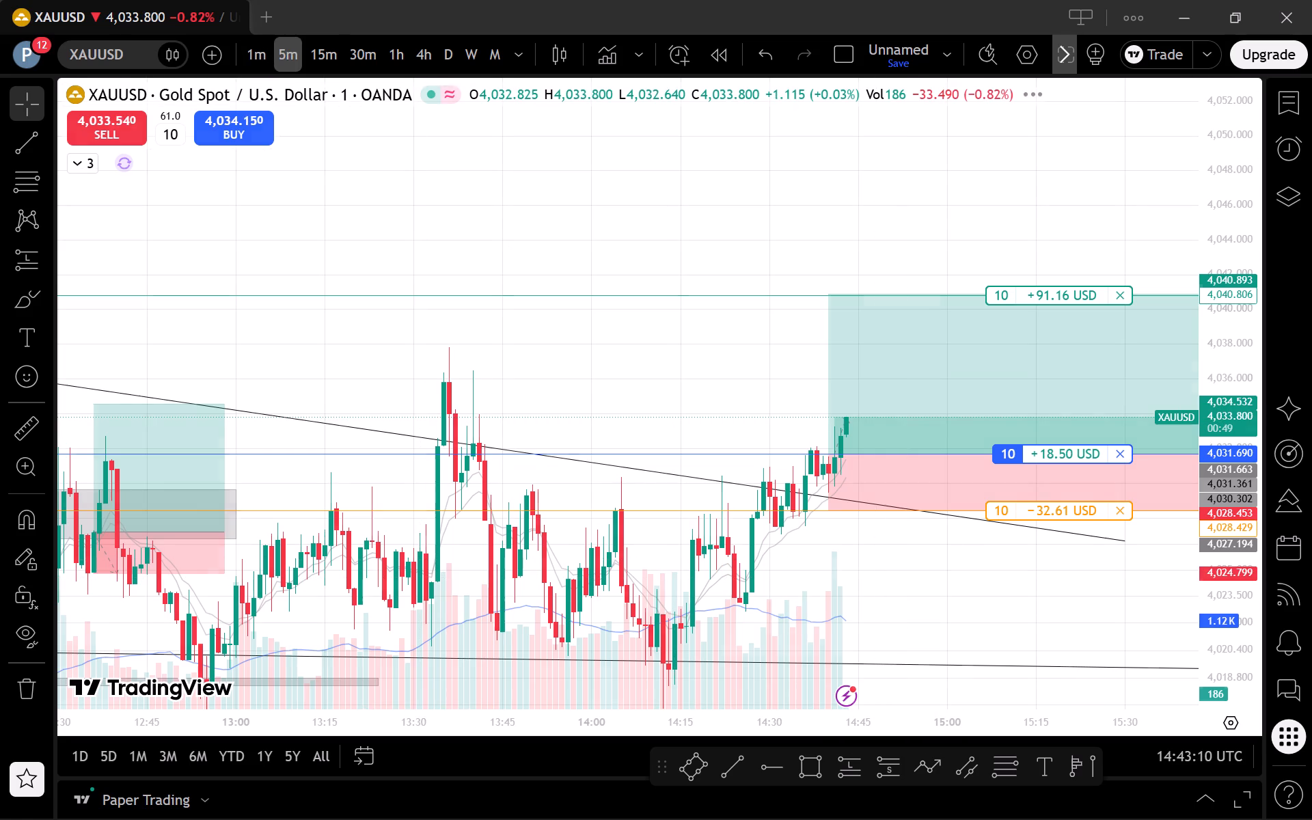
{"action": "scroll", "coordinate": [1015, 642], "scroll_direction": "up", "scroll_amount": 3}
{"action": "left_click", "coordinate": [329, 40]}
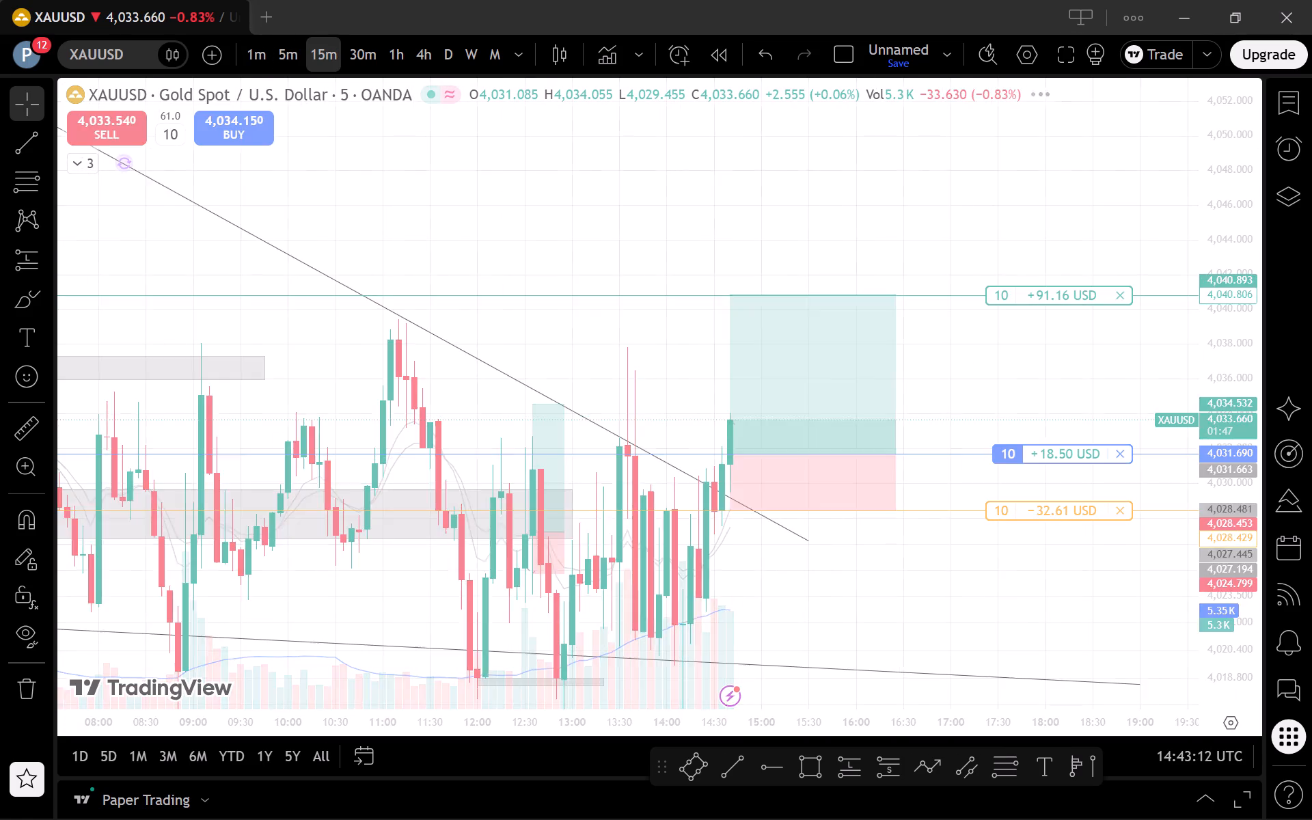
{"action": "left_click_drag", "start_coordinate": [1238, 391], "coordinate": [1233, 551]}
{"action": "scroll", "coordinate": [900, 557], "scroll_direction": "up", "scroll_amount": 1}
{"action": "left_click_drag", "start_coordinate": [889, 557], "coordinate": [982, 557]}
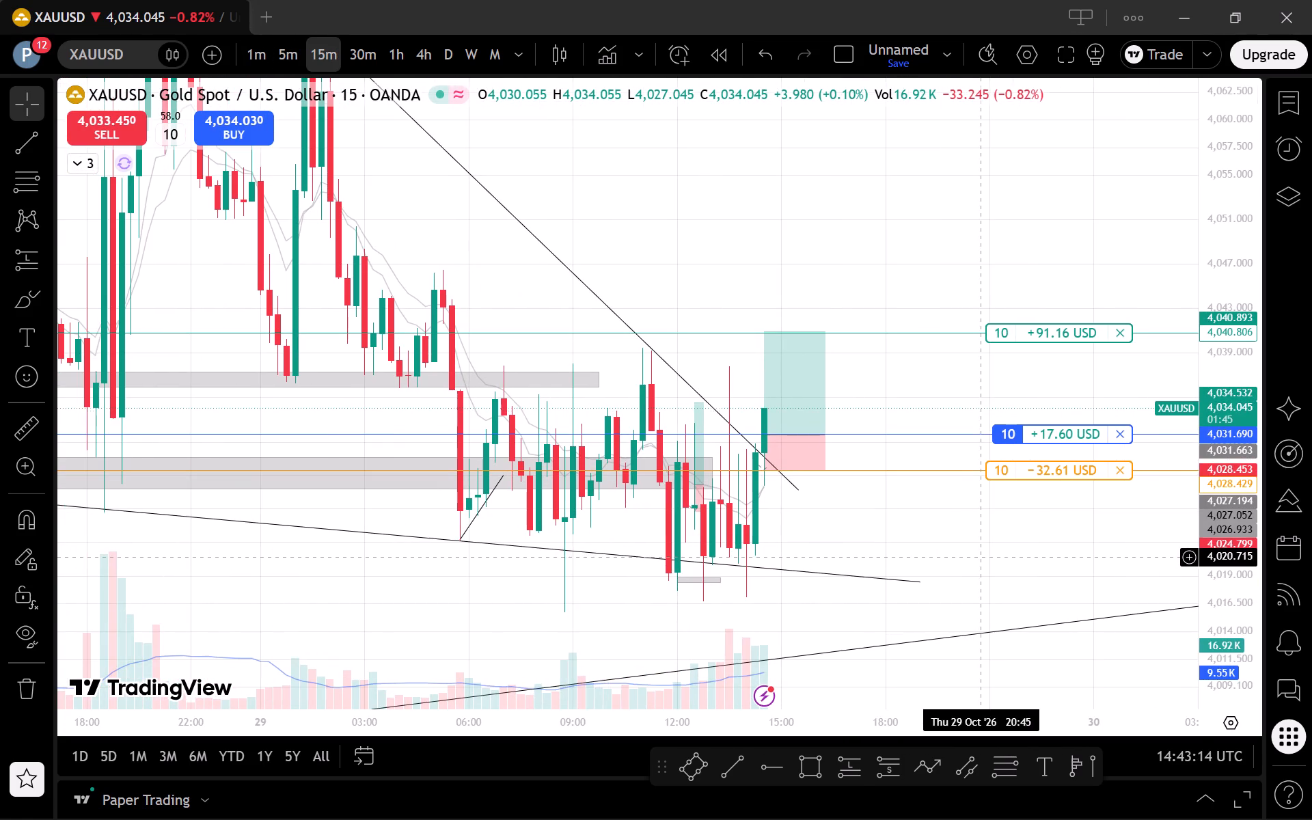
Examine the open trade against earlier swings, grey zones and the lower trend lines on the 5-minute chart.
{"action": "left_click_drag", "start_coordinate": [294, 44], "coordinate": [294, 52]}
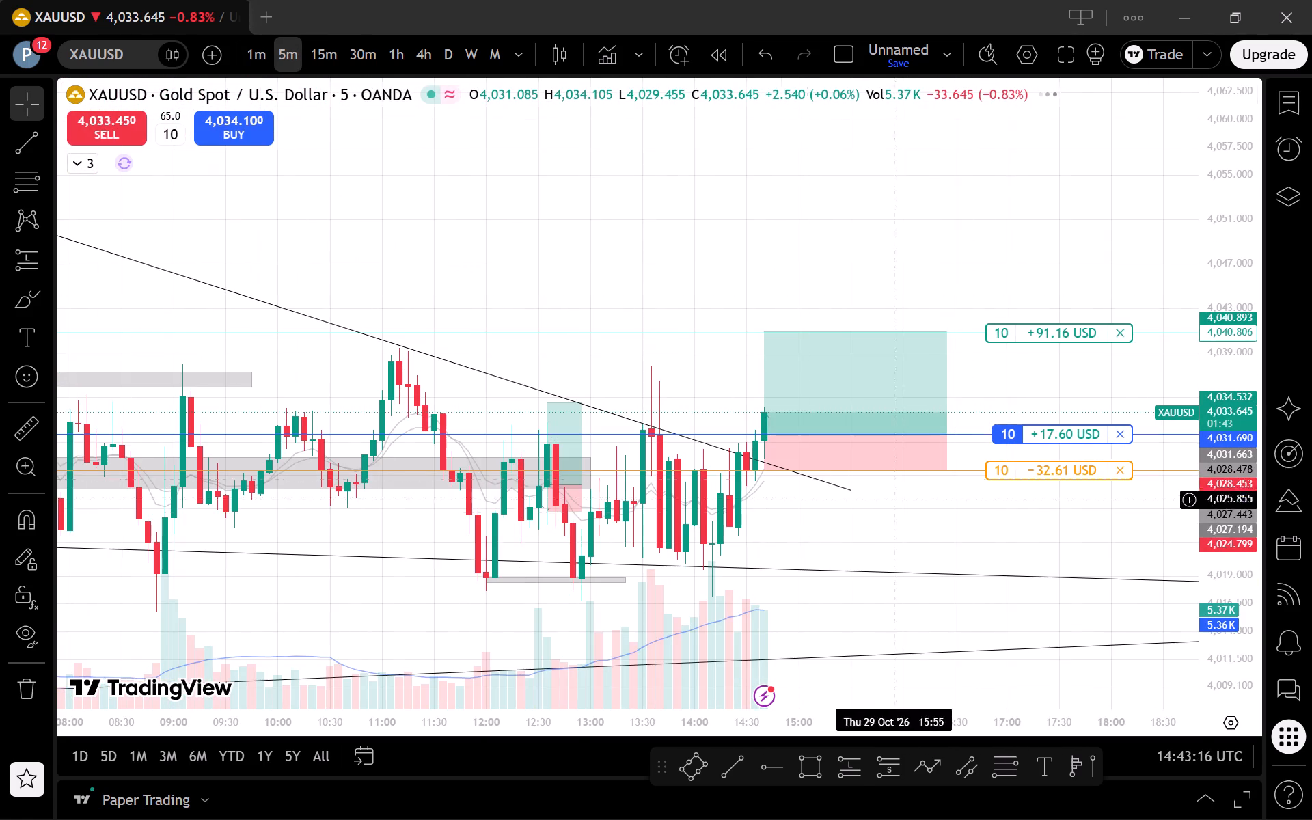
{"action": "left_click_drag", "start_coordinate": [1216, 589], "coordinate": [1214, 474]}
{"action": "scroll", "coordinate": [1144, 492], "scroll_direction": "down", "scroll_amount": 2}
{"action": "left_click_drag", "start_coordinate": [1078, 567], "coordinate": [981, 561]}
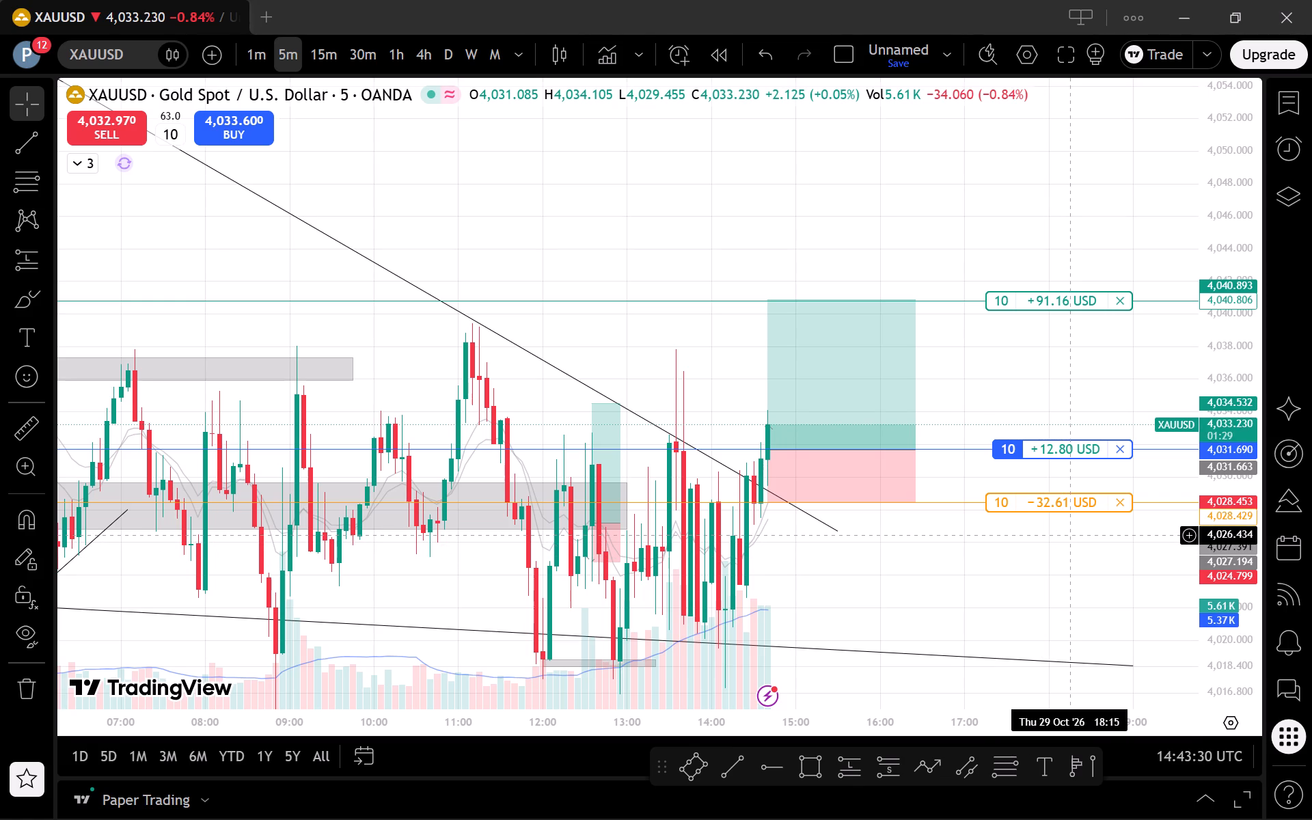
{"action": "scroll", "coordinate": [932, 598], "scroll_direction": "up", "scroll_amount": 1}
{"action": "left_click_drag", "start_coordinate": [918, 602], "coordinate": [931, 496]}
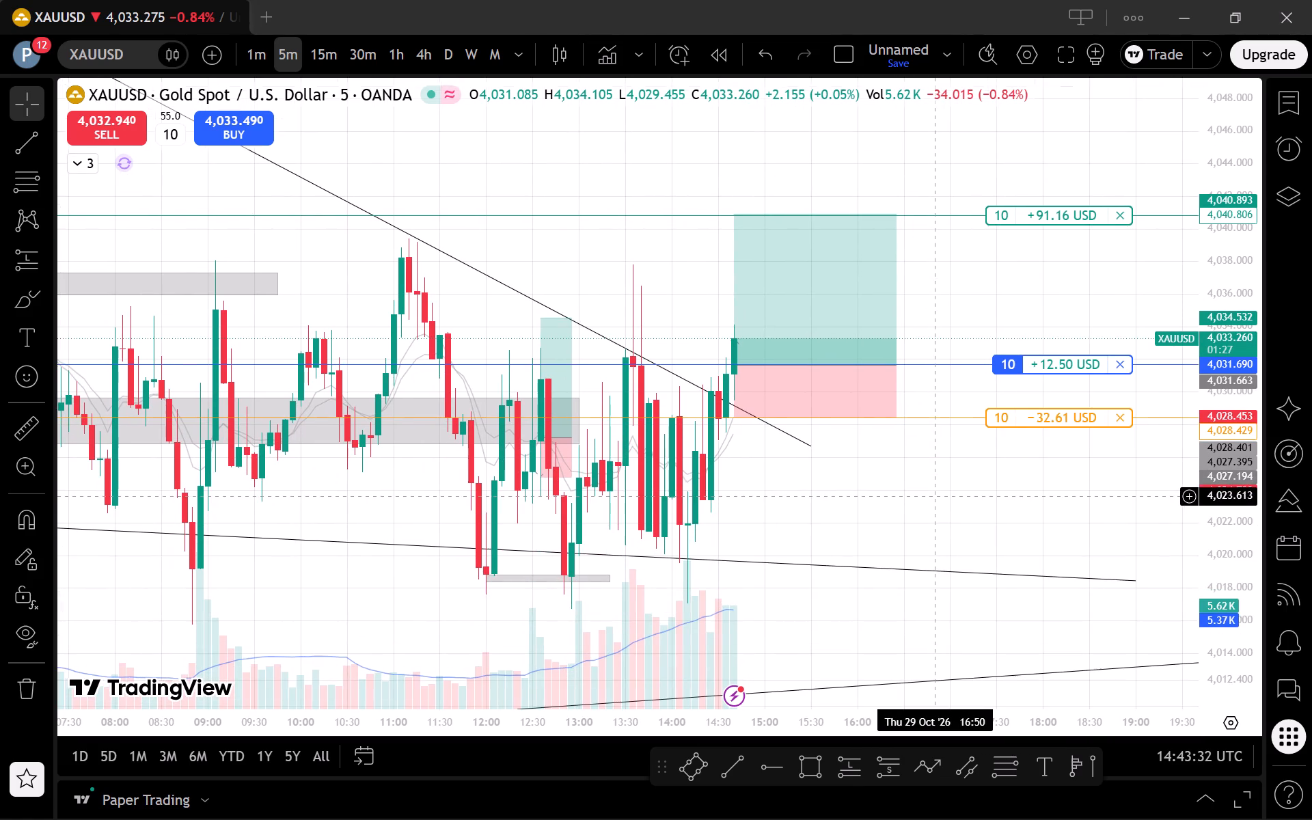
{"action": "left_click_drag", "start_coordinate": [931, 497], "coordinate": [952, 469]}
{"action": "scroll", "coordinate": [977, 590], "scroll_direction": "down", "scroll_amount": 4}
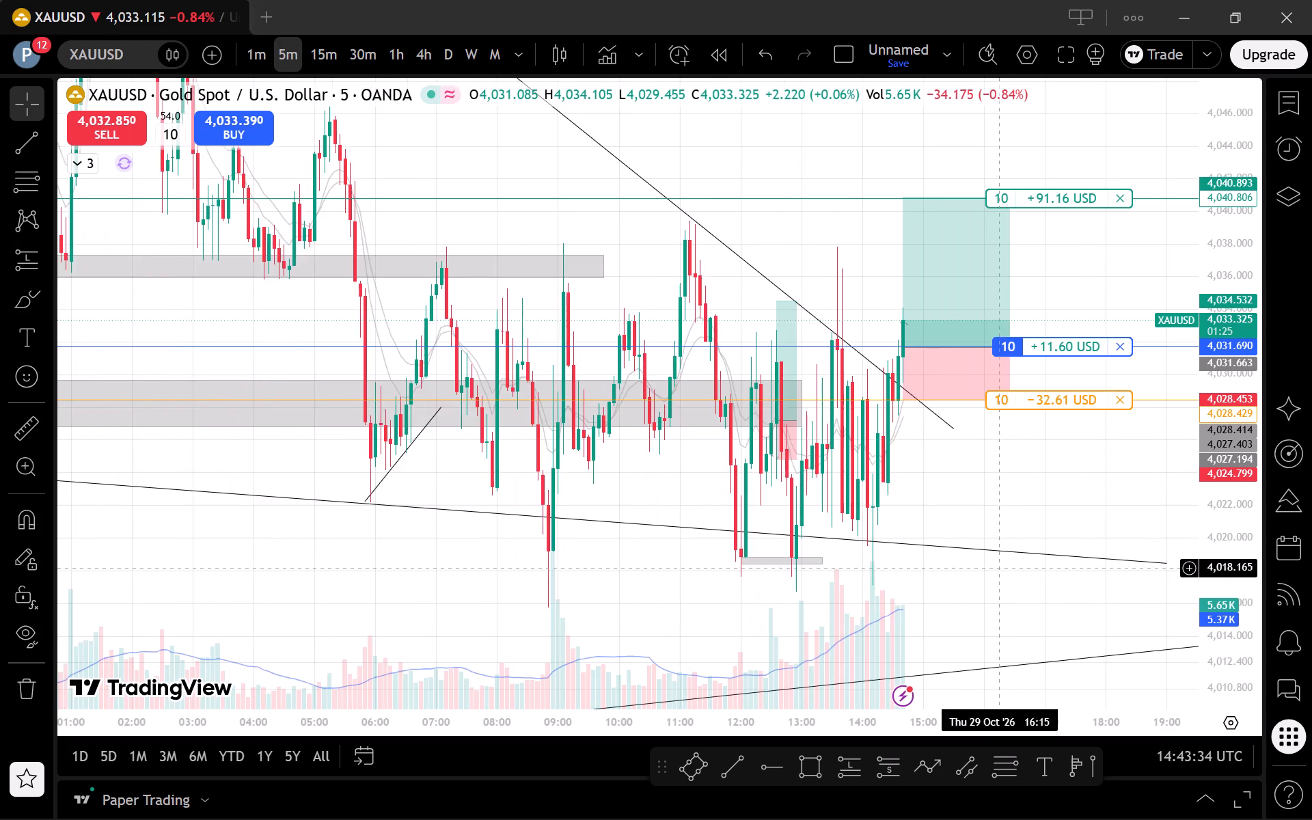
{"action": "scroll", "coordinate": [1016, 560], "scroll_direction": "down", "scroll_amount": 6}
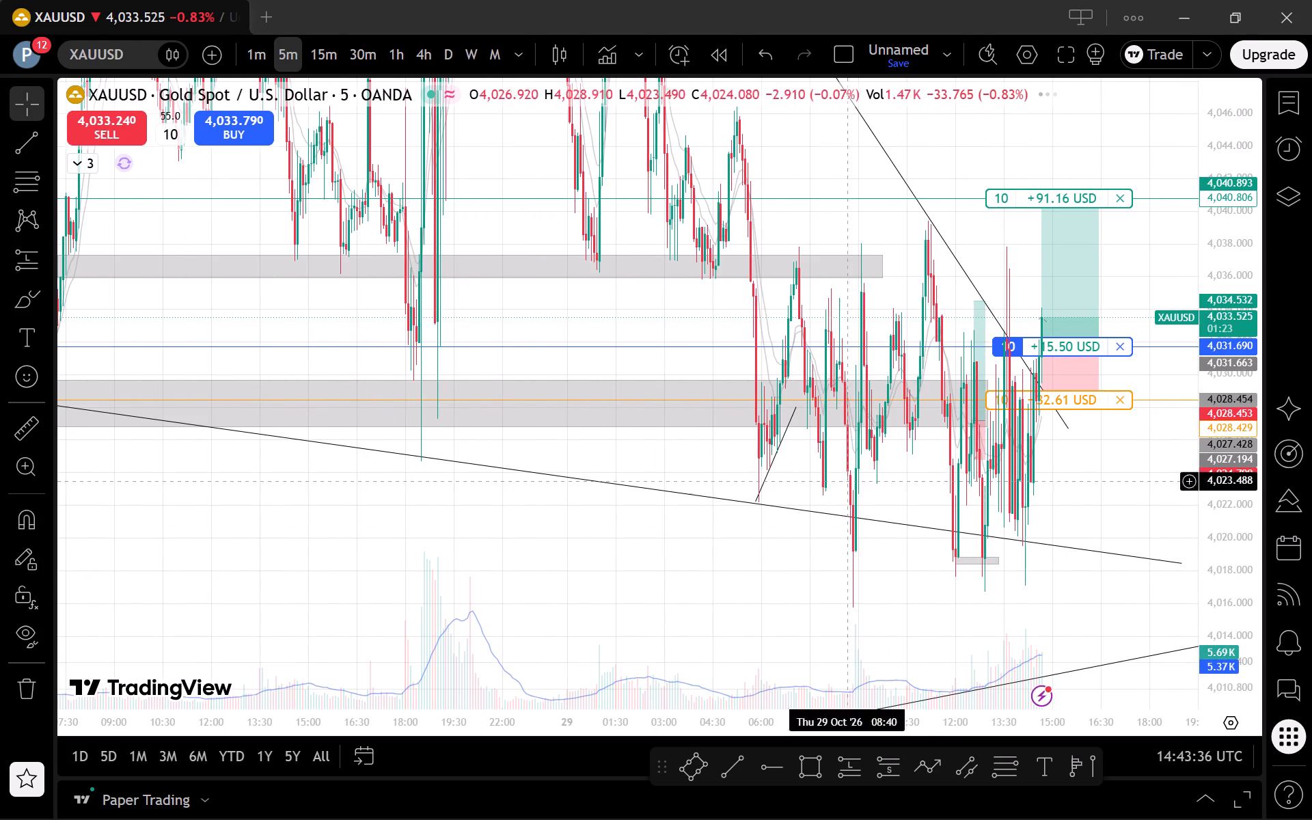
On the 15-minute chart, draw a rectangle over the recent lows from 07:30 to 19:45 on 29 Oct, between about 4,021.1 and 4,019.3.
{"action": "left_click", "coordinate": [311, 53]}
{"action": "scroll", "coordinate": [672, 370], "scroll_direction": "up", "scroll_amount": 8}
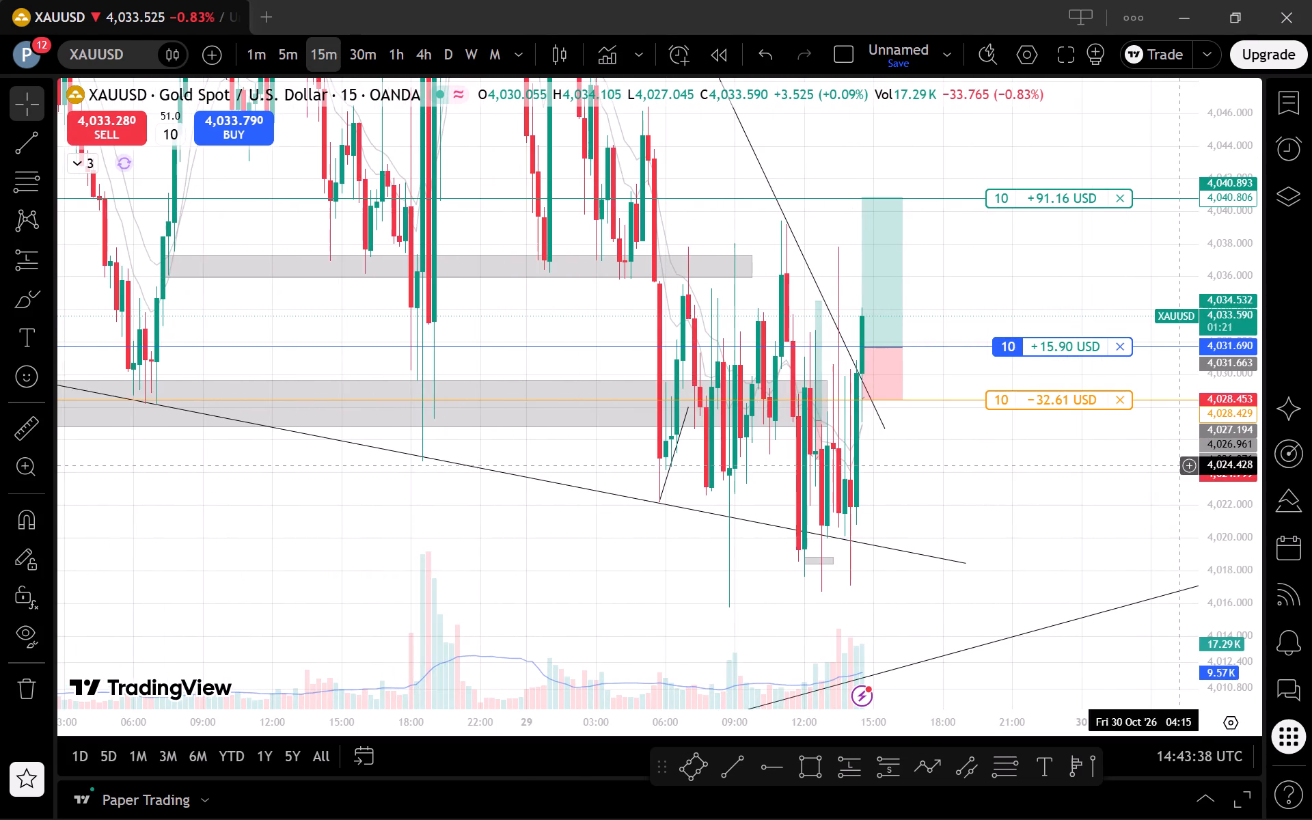
{"action": "left_click_drag", "start_coordinate": [1221, 509], "coordinate": [1235, 670]}
{"action": "scroll", "coordinate": [1066, 566], "scroll_direction": "up", "scroll_amount": 1}
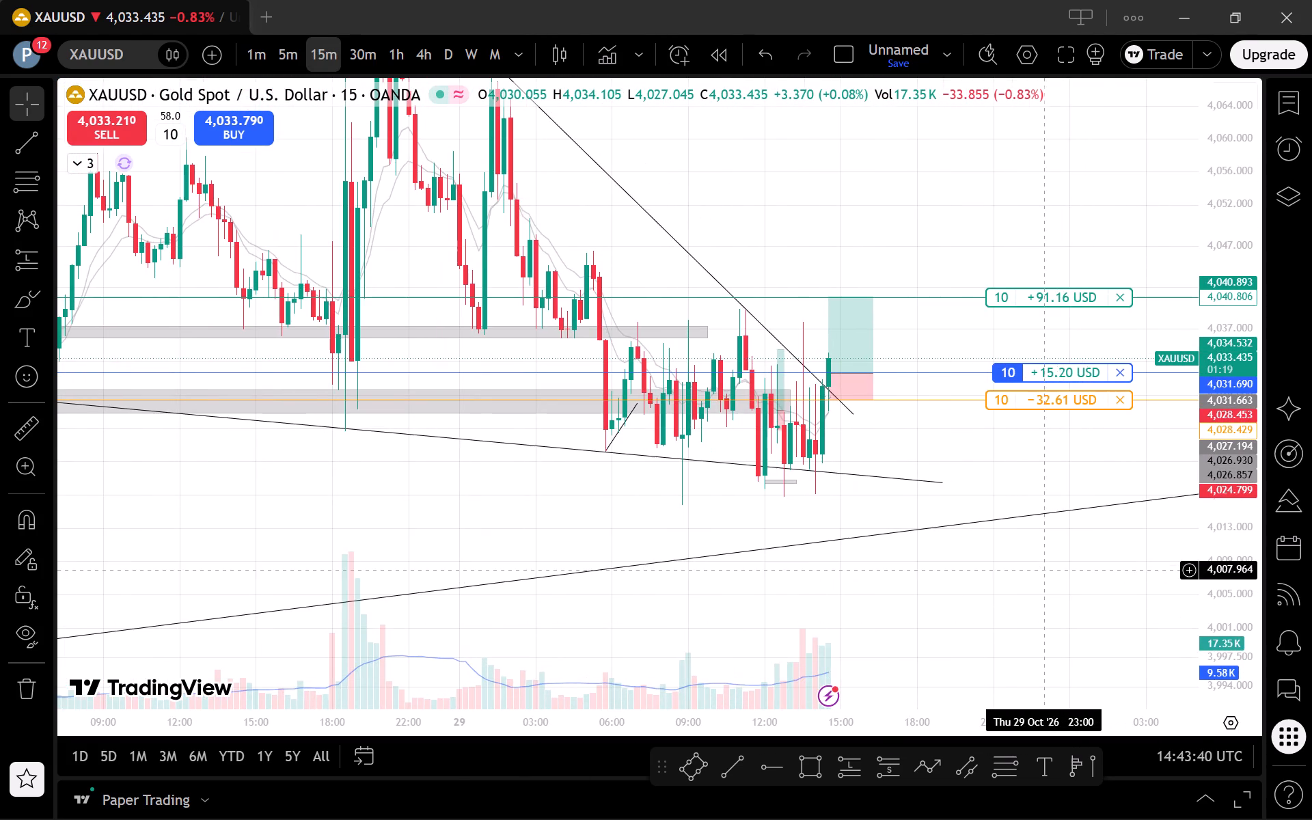
{"action": "scroll", "coordinate": [1043, 570], "scroll_direction": "down", "scroll_amount": 3}
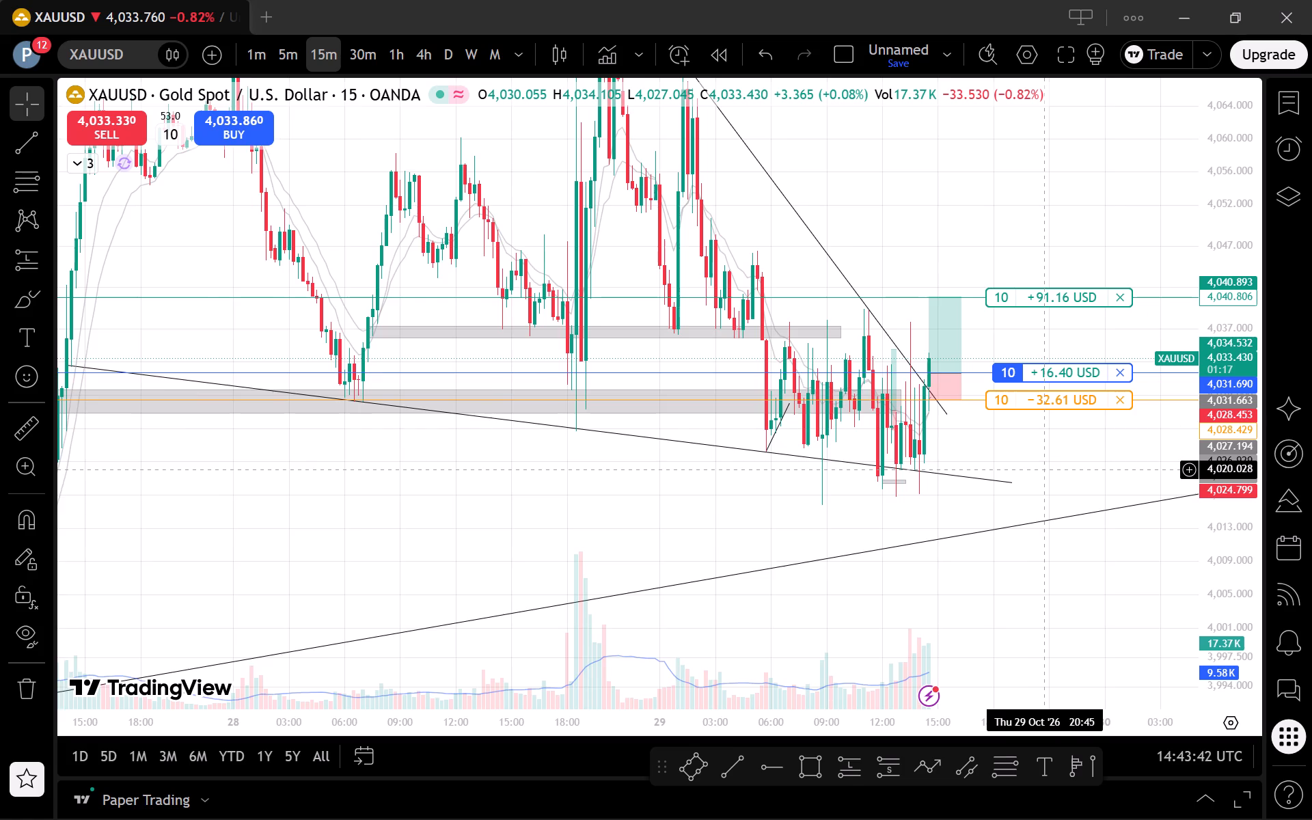
{"action": "scroll", "coordinate": [1045, 471], "scroll_direction": "down", "scroll_amount": 3}
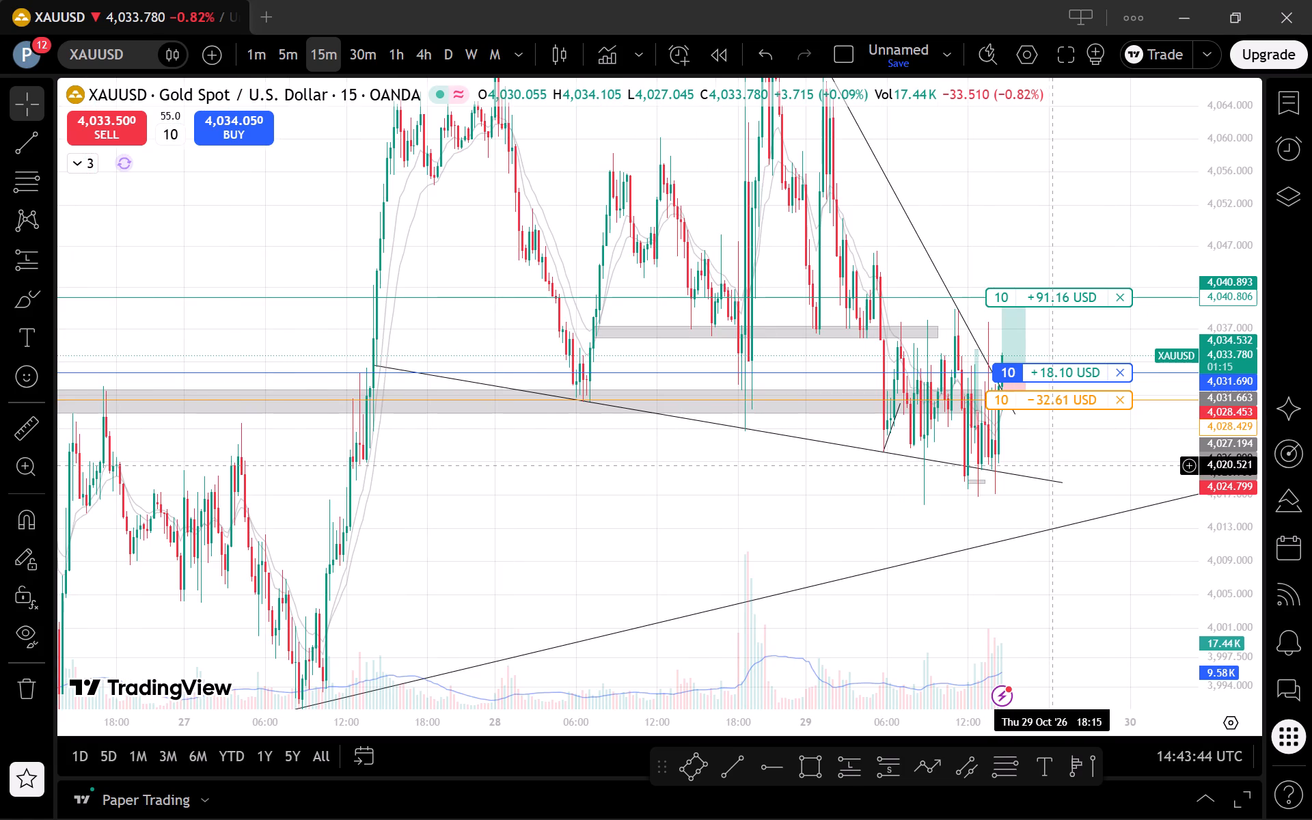
{"action": "scroll", "coordinate": [1058, 477], "scroll_direction": "up", "scroll_amount": 7}
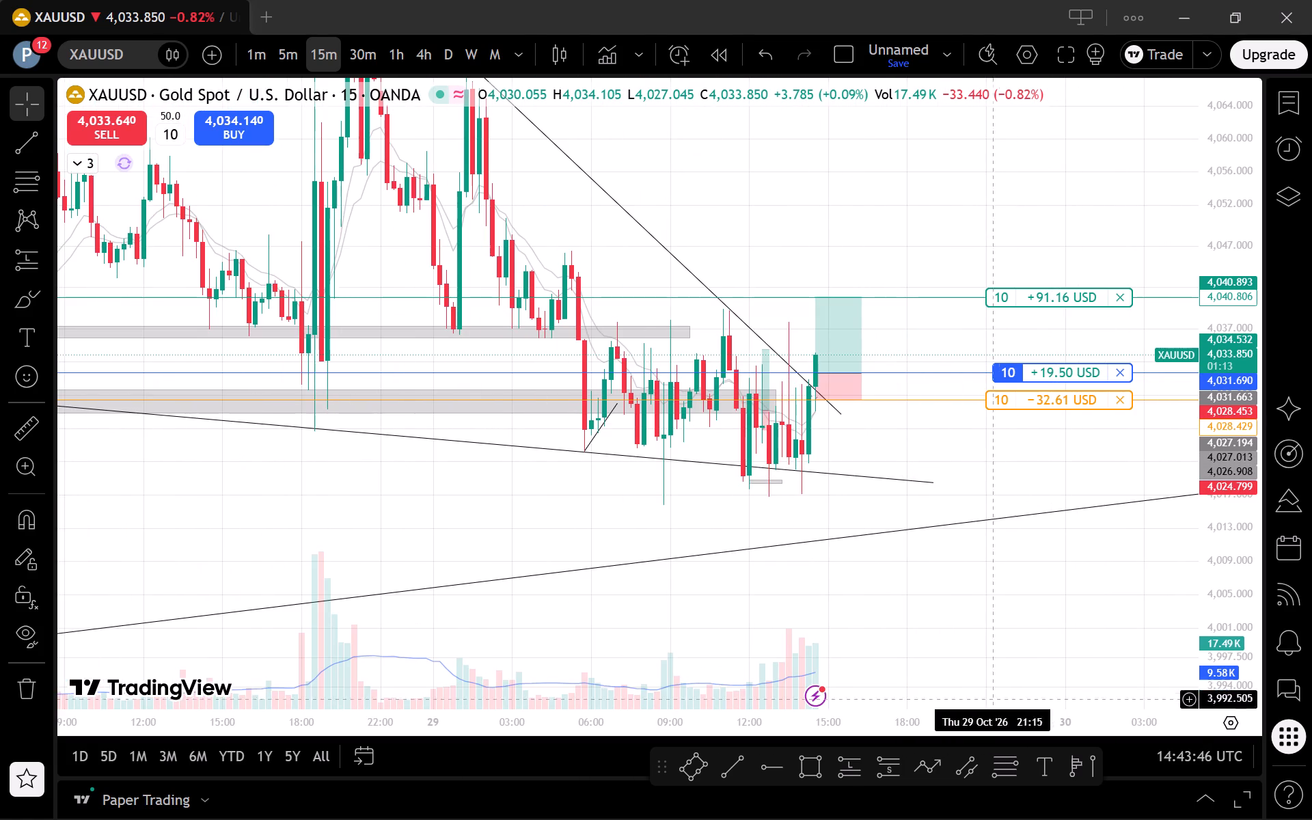
{"action": "left_click", "coordinate": [819, 758]}
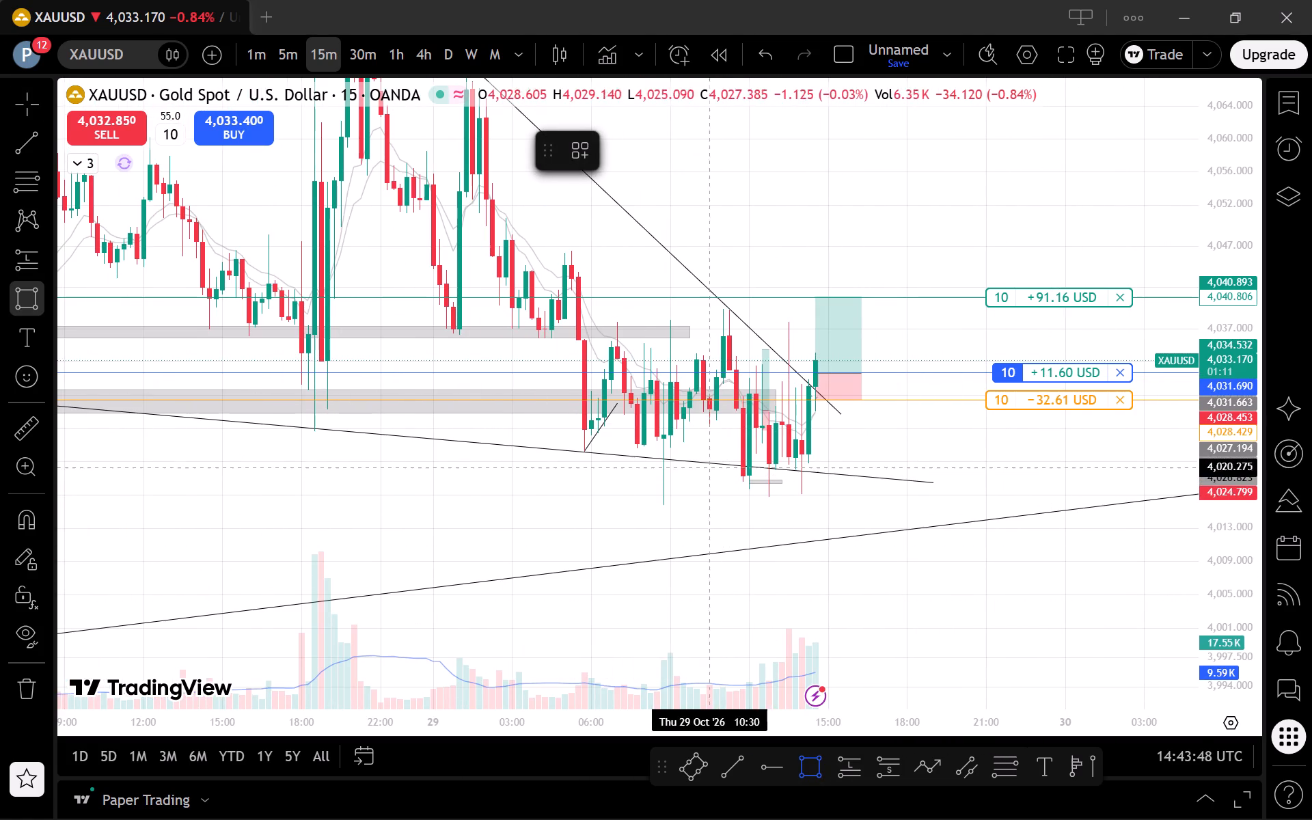
{"action": "left_click", "coordinate": [628, 461]}
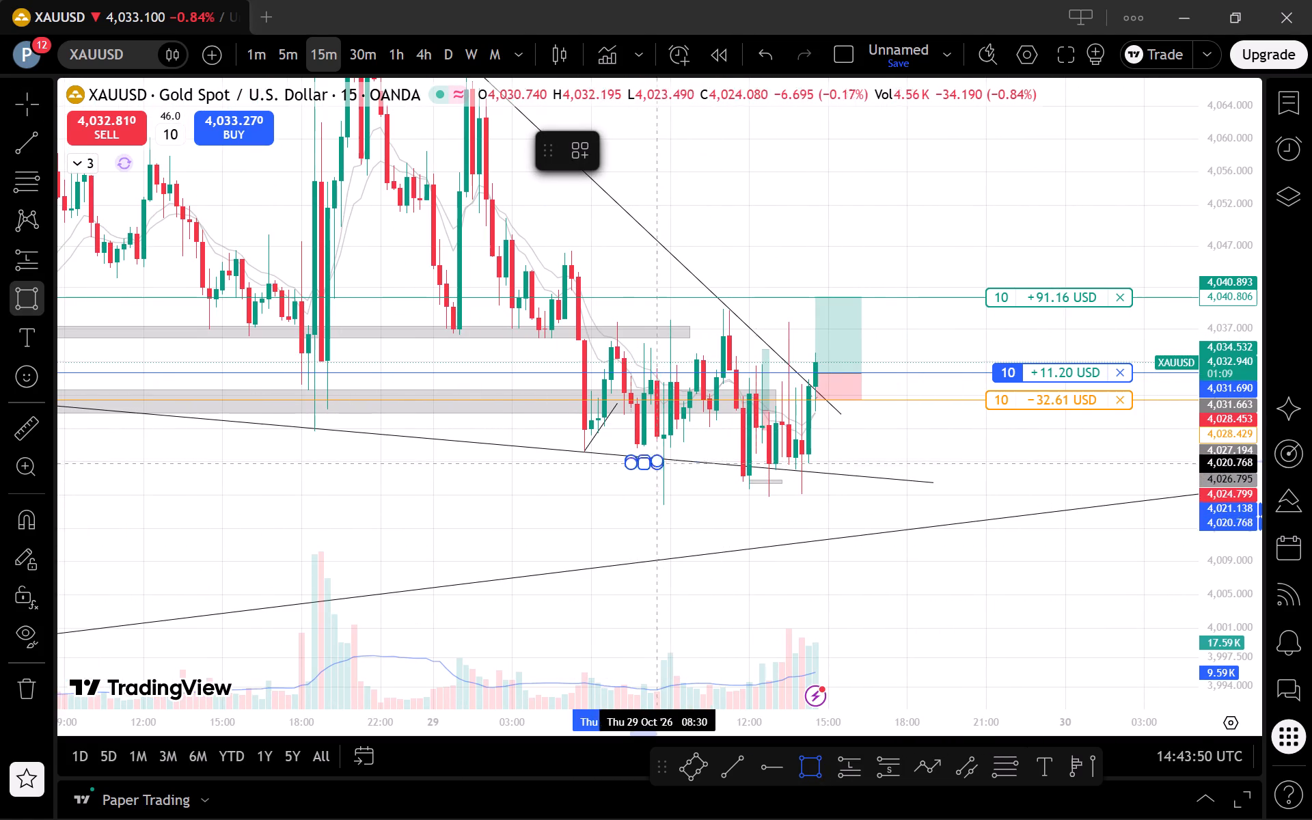
{"action": "left_click", "coordinate": [953, 472]}
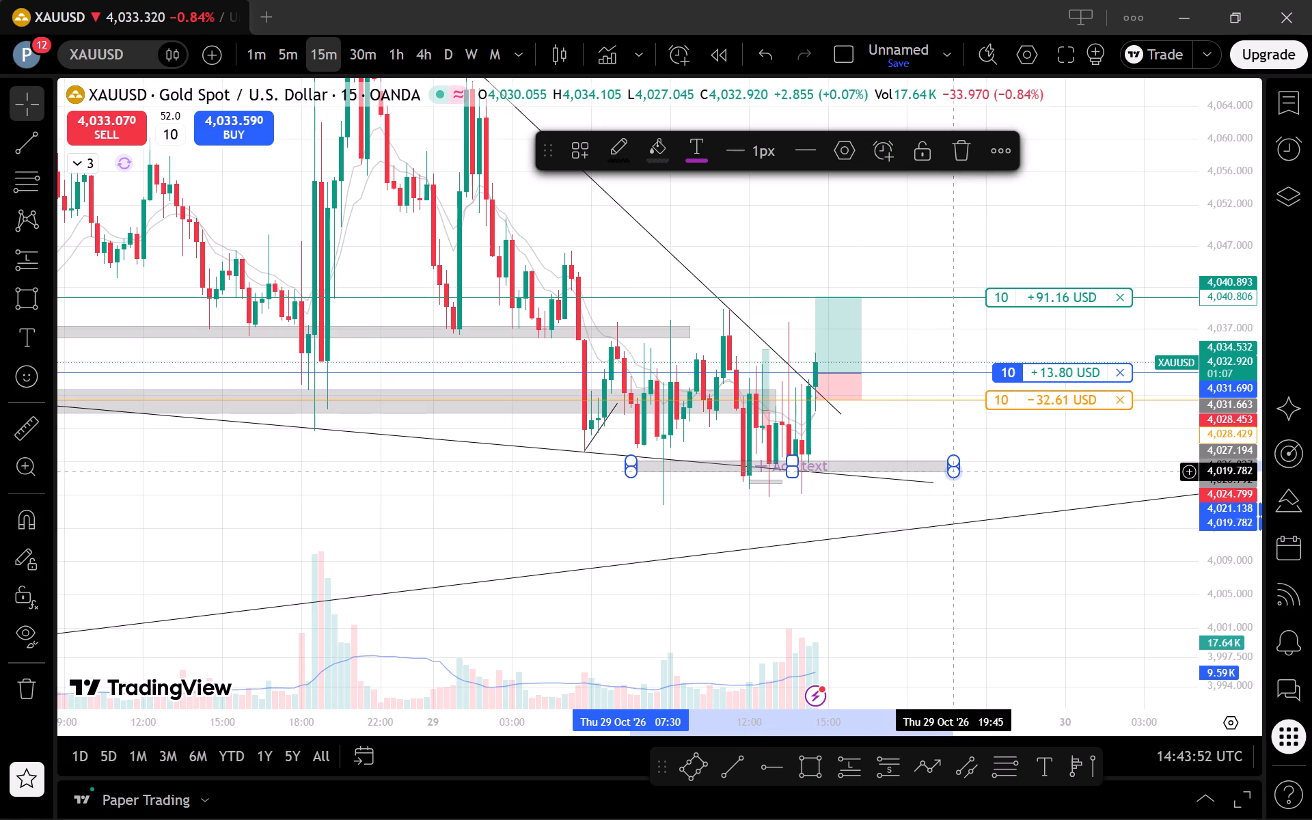
{"action": "left_click_drag", "start_coordinate": [794, 474], "coordinate": [804, 478]}
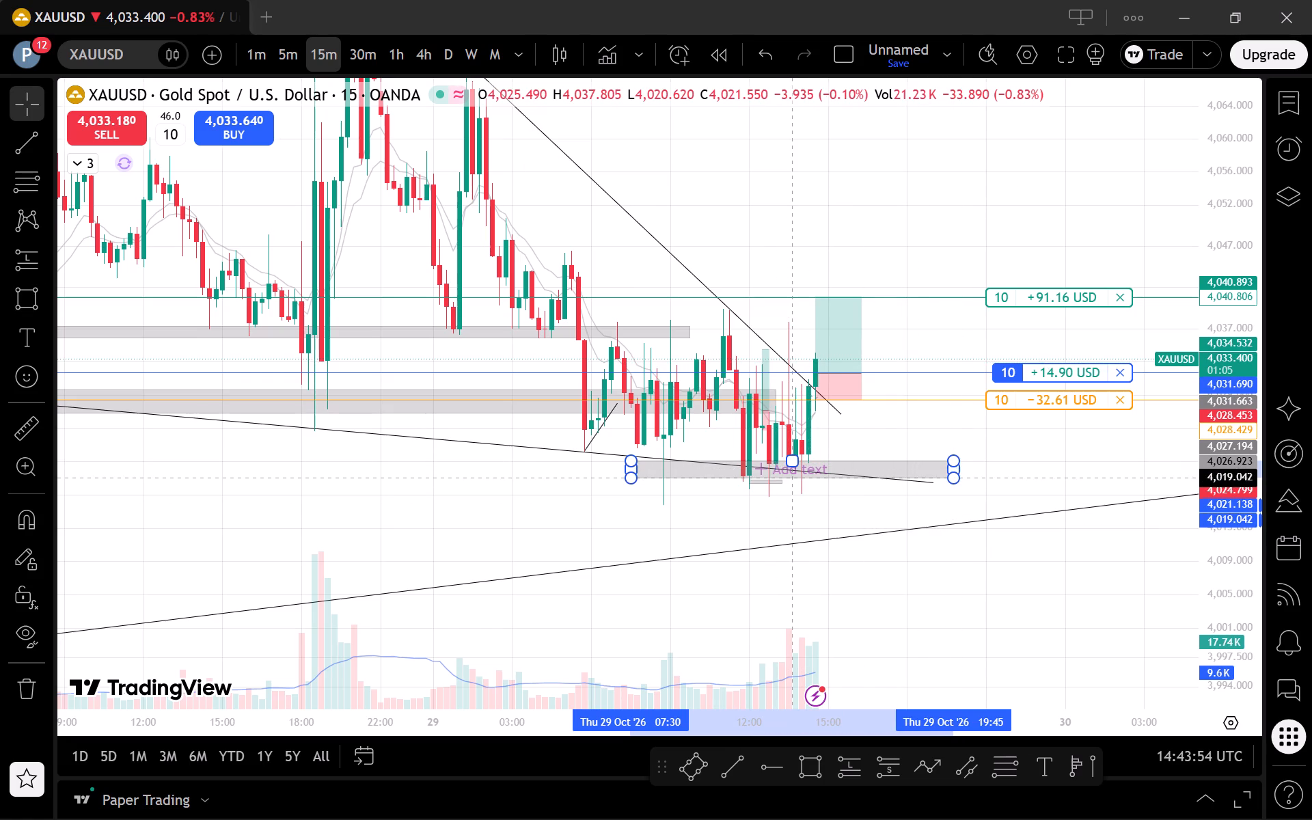
{"action": "left_click_drag", "start_coordinate": [804, 478], "coordinate": [808, 476]}
On the 1-minute chart, delete the thin grey rectangle under the lows between 12:03 and 13:24.
{"action": "left_click", "coordinate": [286, 44]}
{"action": "left_click", "coordinate": [266, 49]}
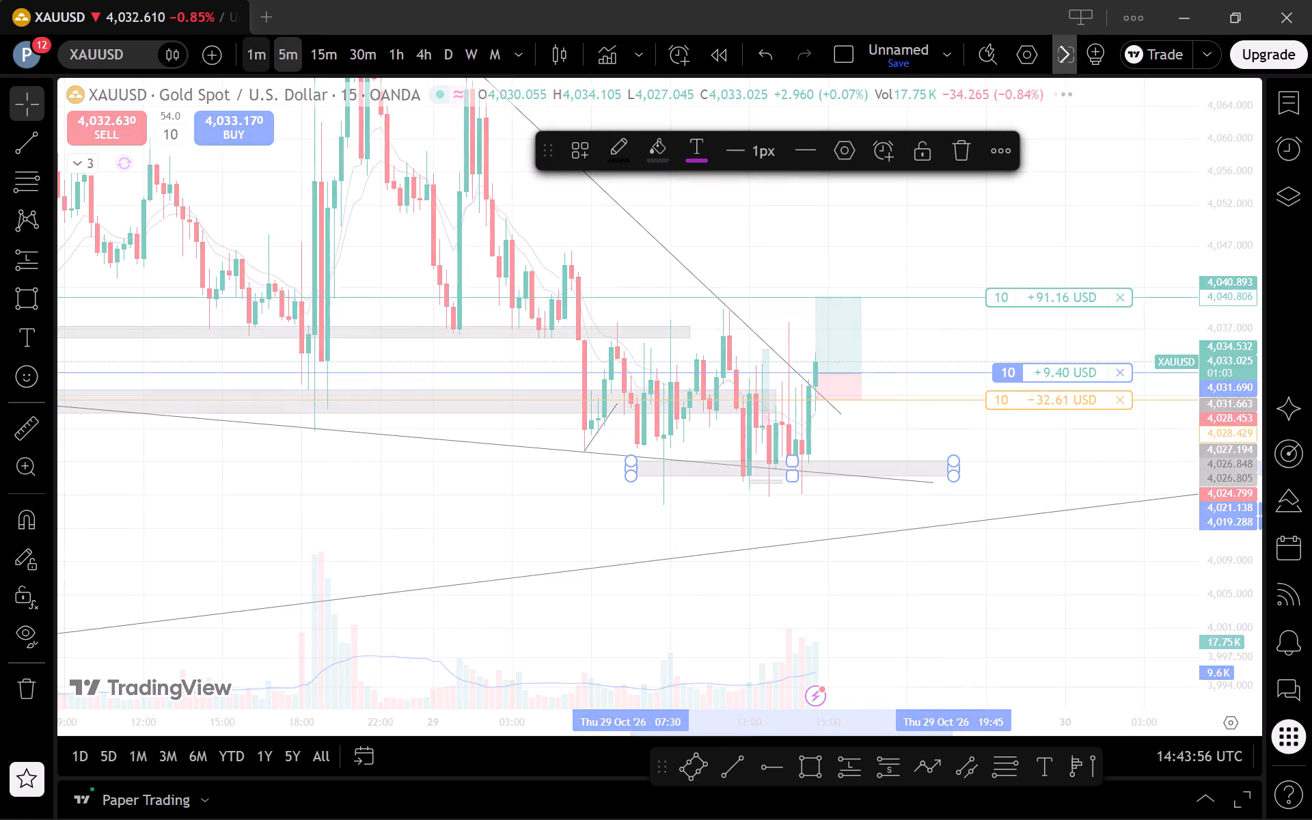
{"action": "scroll", "coordinate": [748, 510], "scroll_direction": "down", "scroll_amount": 3}
{"action": "left_click", "coordinate": [1004, 620]}
{"action": "scroll", "coordinate": [1040, 612], "scroll_direction": "down", "scroll_amount": 5}
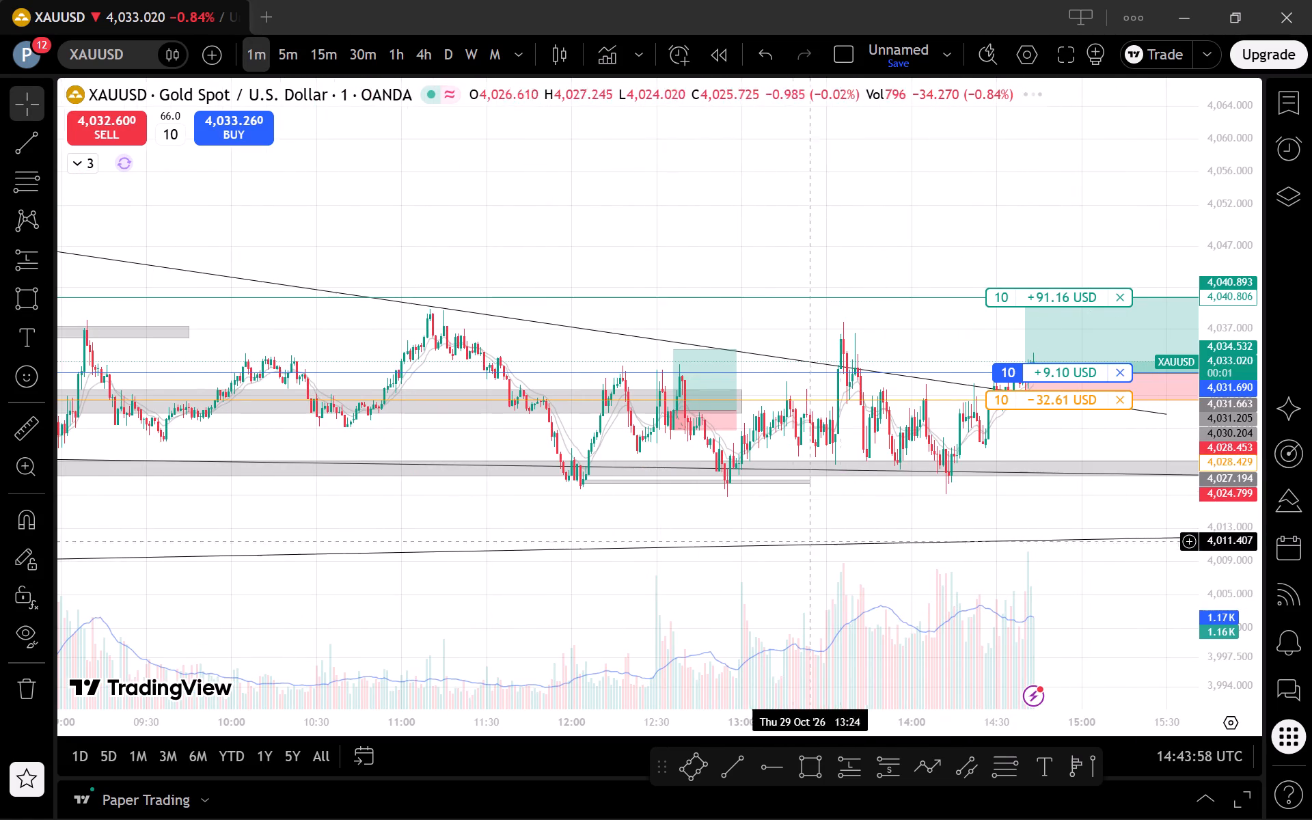
{"action": "left_click", "coordinate": [765, 484]}
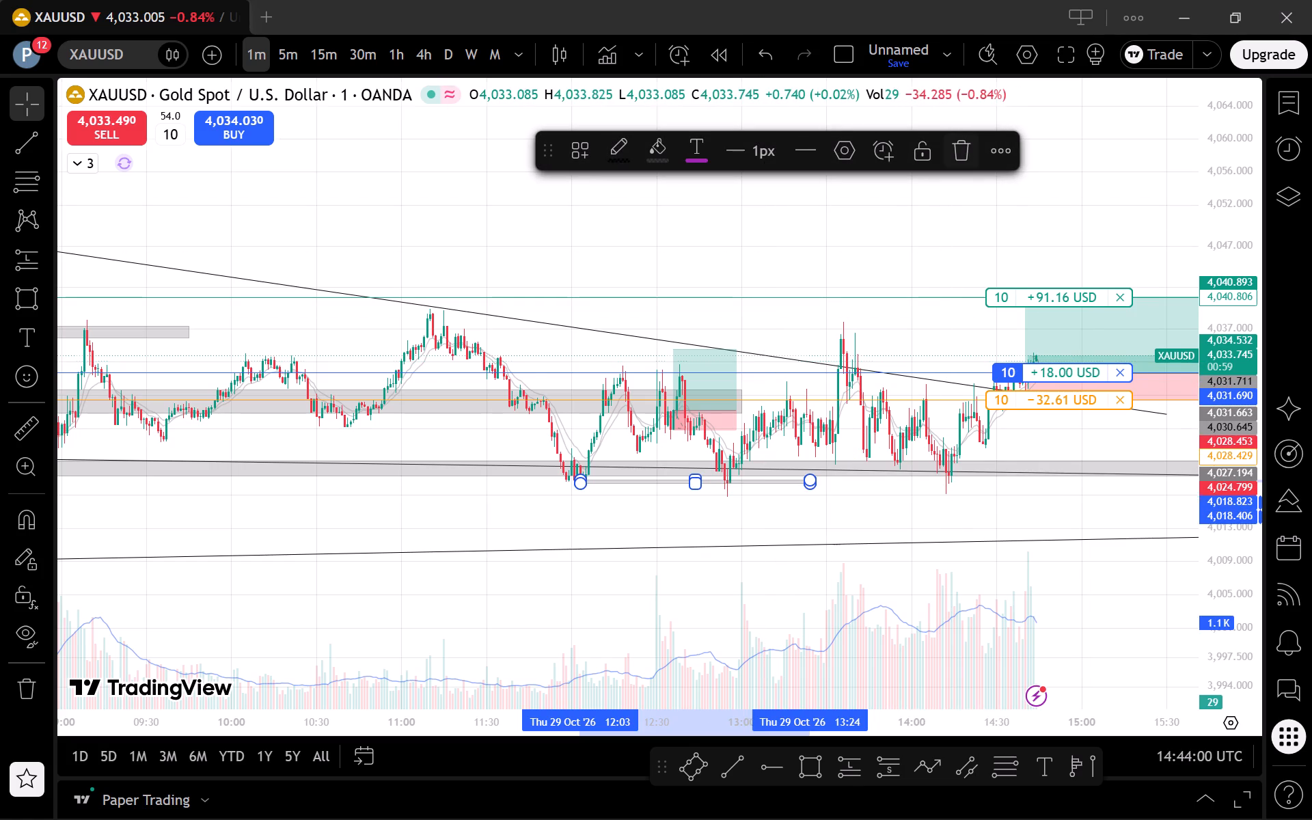
{"action": "left_click", "coordinate": [966, 148]}
Examine the open trade and the new support zone against wider price history on the 1-minute and 15-minute charts.
{"action": "scroll", "coordinate": [1129, 685], "scroll_direction": "down", "scroll_amount": 2}
{"action": "left_click_drag", "start_coordinate": [1089, 594], "coordinate": [1006, 599]}
{"action": "scroll", "coordinate": [1033, 628], "scroll_direction": "down", "scroll_amount": 4}
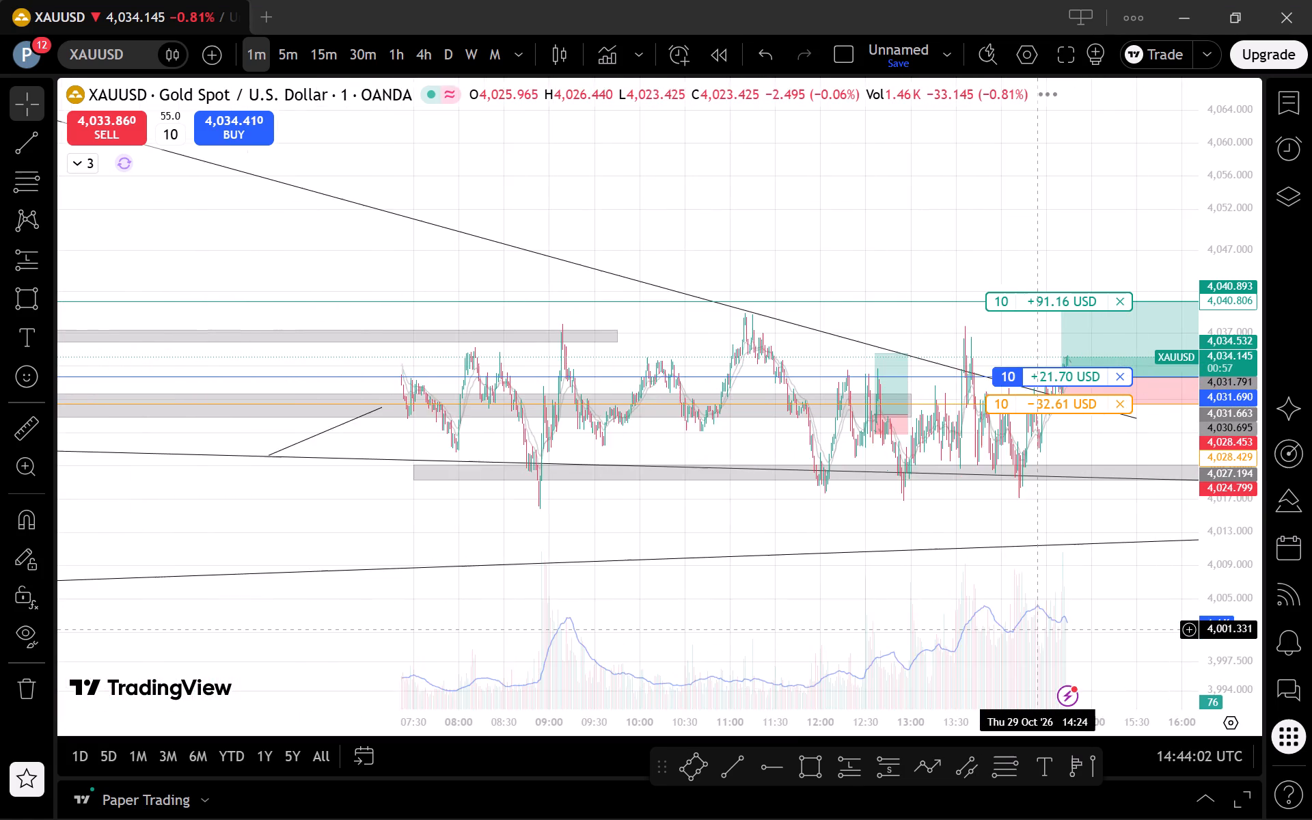
{"action": "scroll", "coordinate": [1037, 629], "scroll_direction": "down", "scroll_amount": 8}
{"action": "scroll", "coordinate": [1038, 635], "scroll_direction": "up", "scroll_amount": 7}
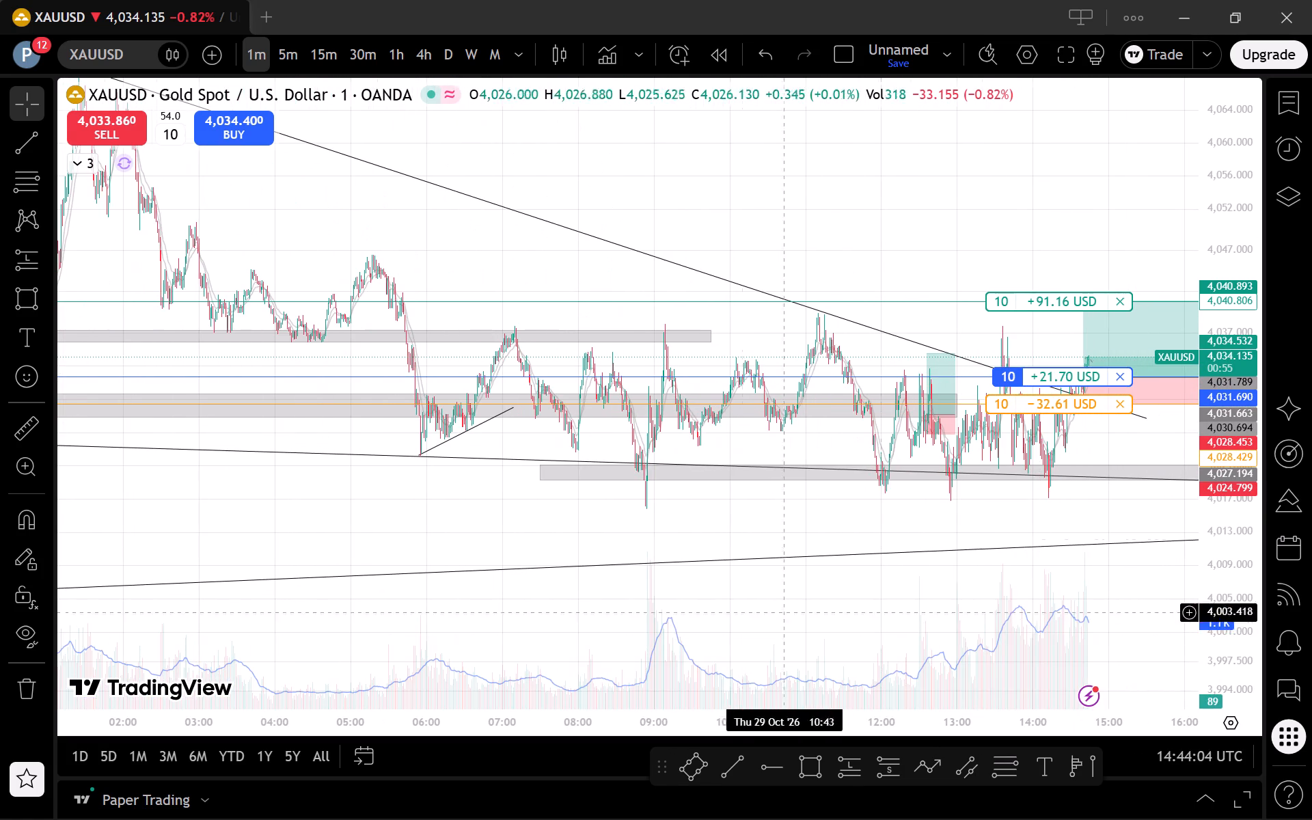
{"action": "left_click", "coordinate": [325, 41]}
{"action": "scroll", "coordinate": [702, 443], "scroll_direction": "up", "scroll_amount": 5}
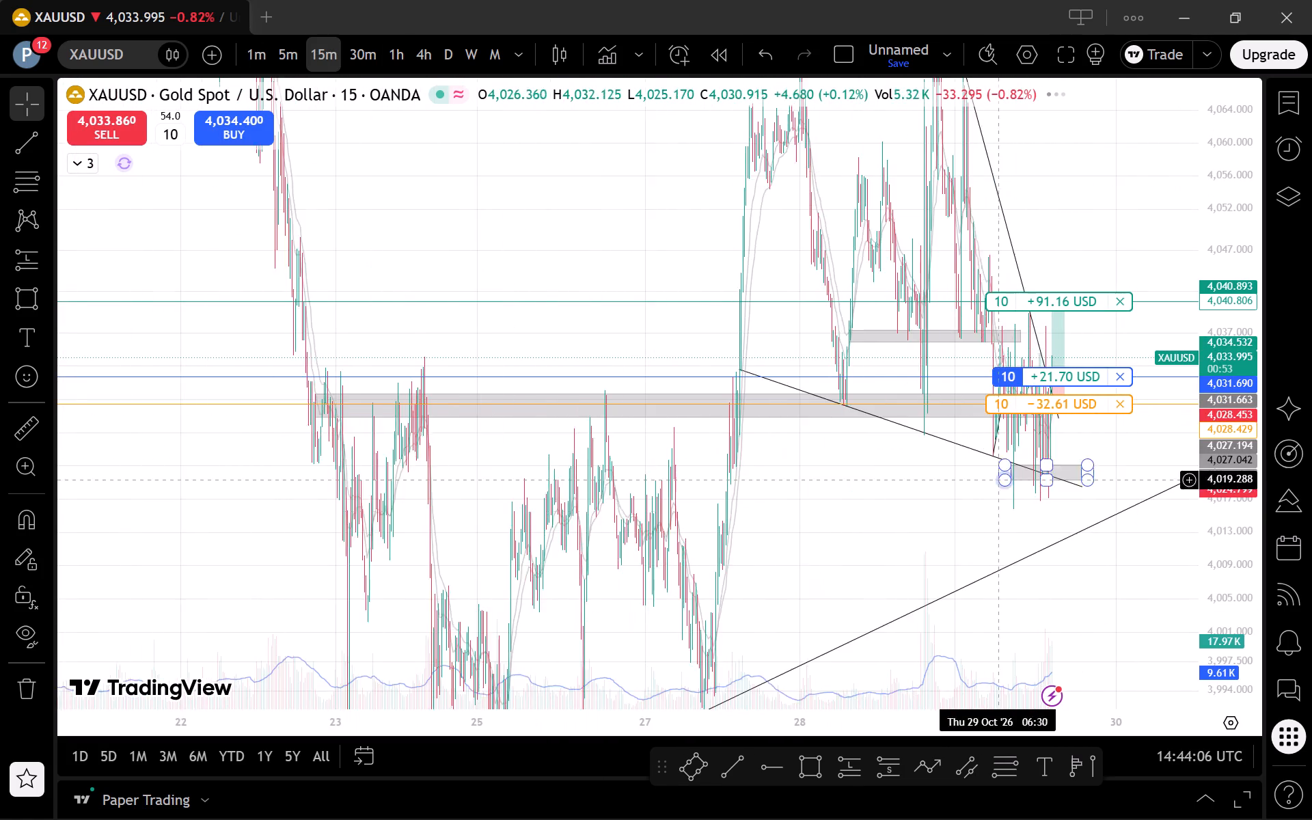
{"action": "scroll", "coordinate": [1095, 512], "scroll_direction": "up", "scroll_amount": 5}
{"action": "scroll", "coordinate": [1152, 577], "scroll_direction": "up", "scroll_amount": 2}
{"action": "left_click_drag", "start_coordinate": [1241, 515], "coordinate": [1249, 590]}
{"action": "left_click_drag", "start_coordinate": [948, 569], "coordinate": [1201, 583]}
{"action": "scroll", "coordinate": [1113, 541], "scroll_direction": "up", "scroll_amount": 3}
{"action": "left_click_drag", "start_coordinate": [1012, 547], "coordinate": [637, 569]}
{"action": "scroll", "coordinate": [743, 557], "scroll_direction": "down", "scroll_amount": 3}
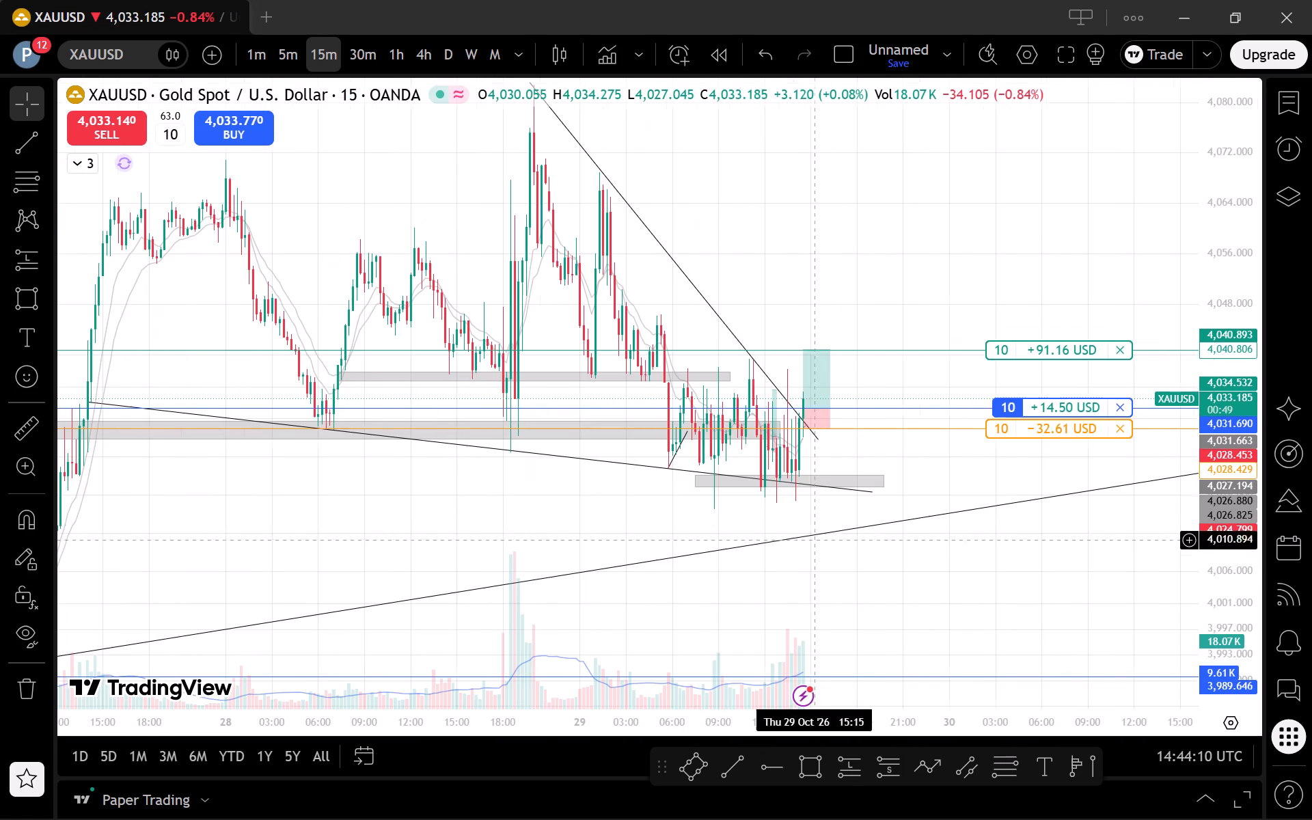
Unlock the long grey zone below the entry, lower its bottom edge to about 4,024.9 and shorten its end to about 07:15 on 29 Oct.
{"action": "left_click", "coordinate": [744, 428]}
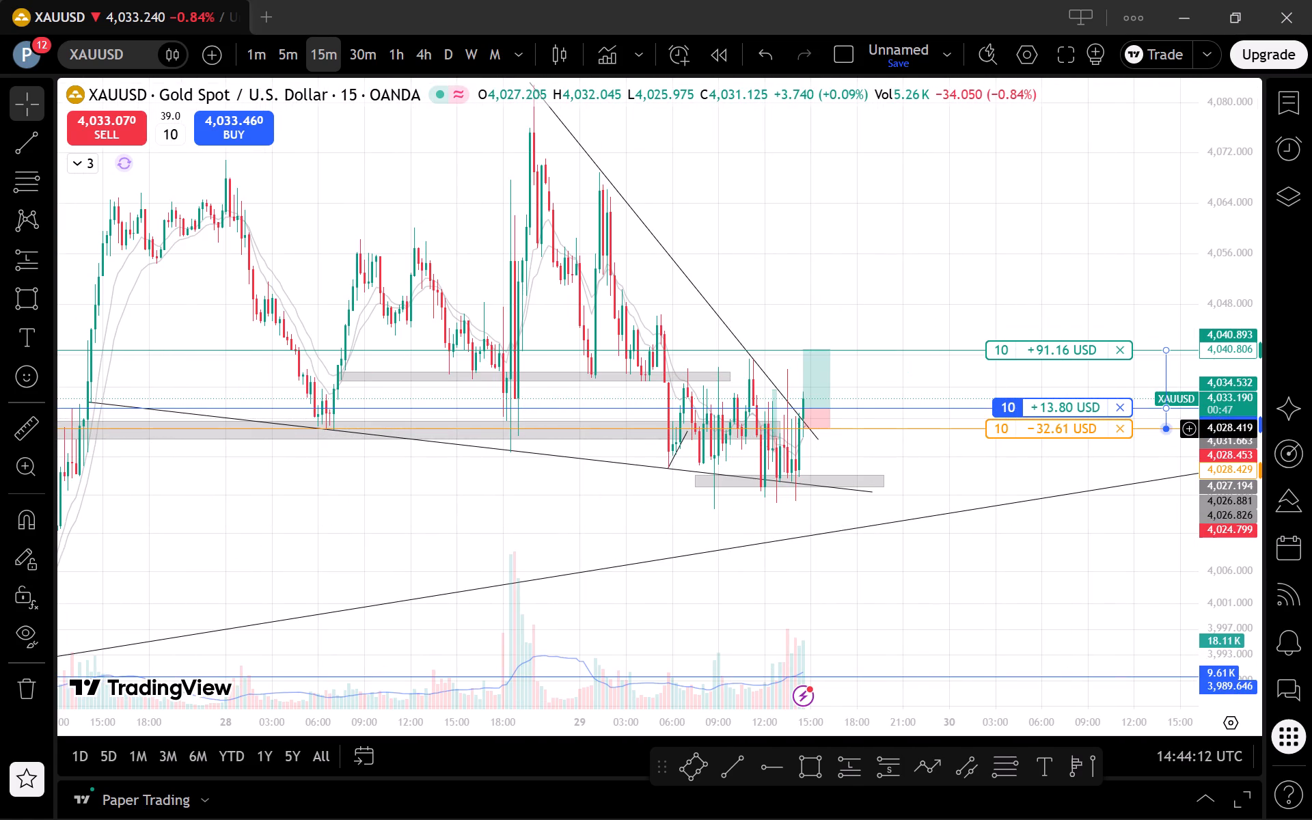
{"action": "left_click", "coordinate": [604, 433]}
{"action": "left_click", "coordinate": [609, 438]}
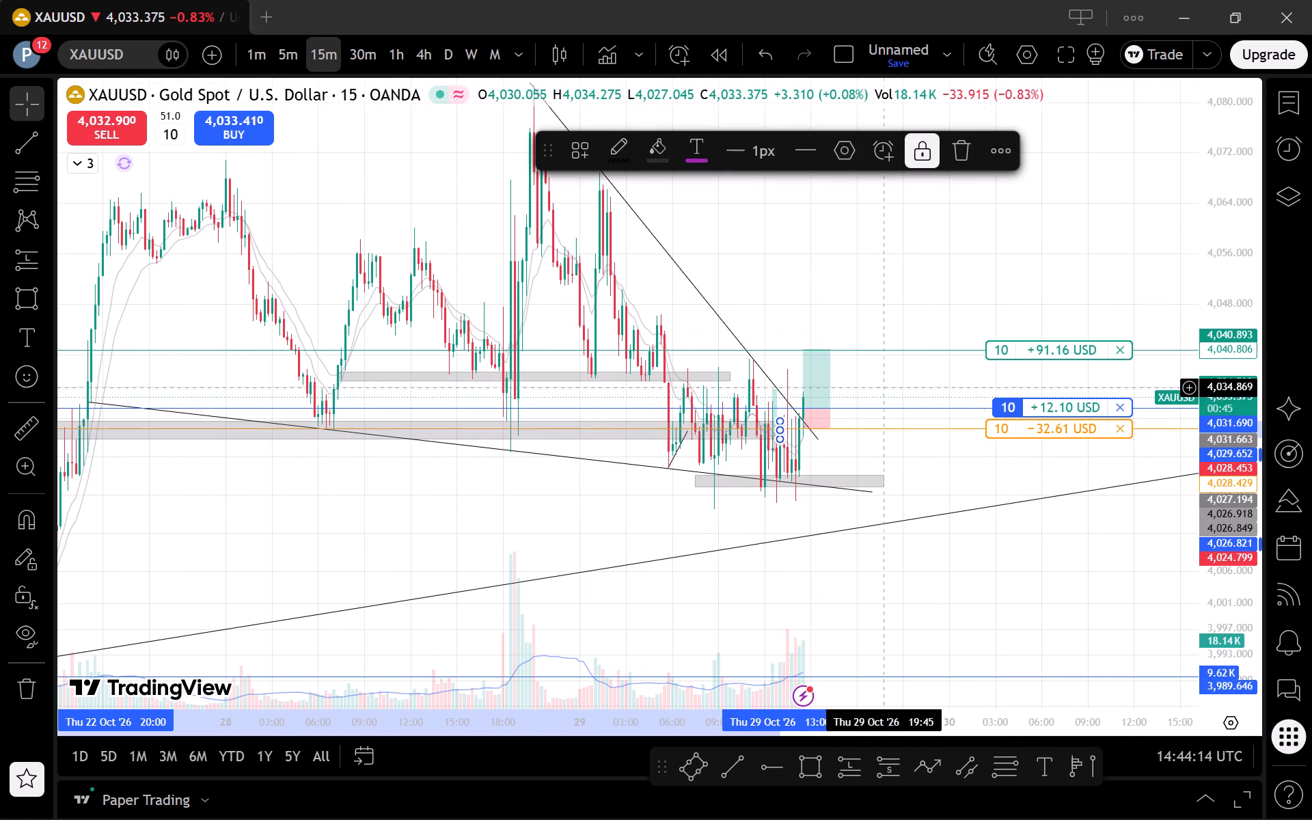
{"action": "left_click", "coordinate": [921, 156]}
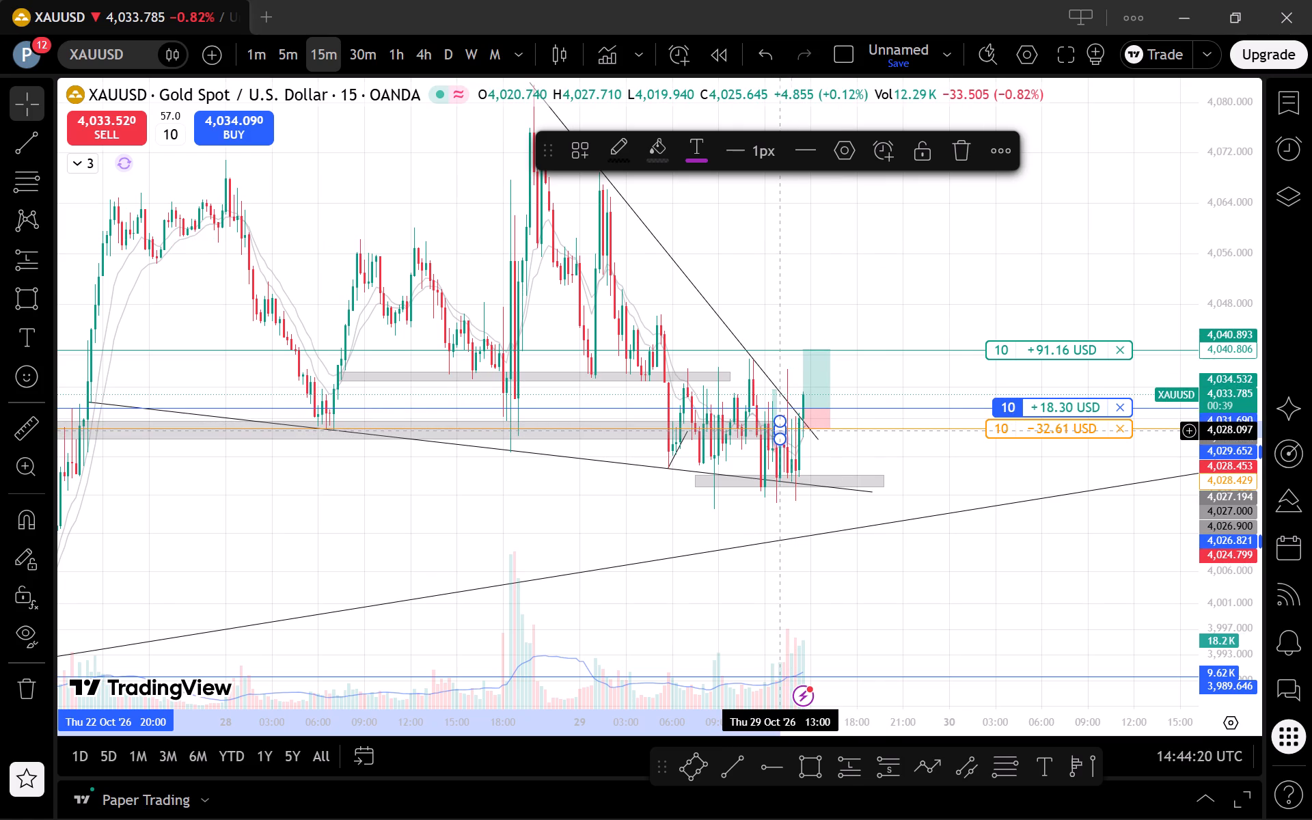
{"action": "left_click_drag", "start_coordinate": [562, 501], "coordinate": [751, 517]}
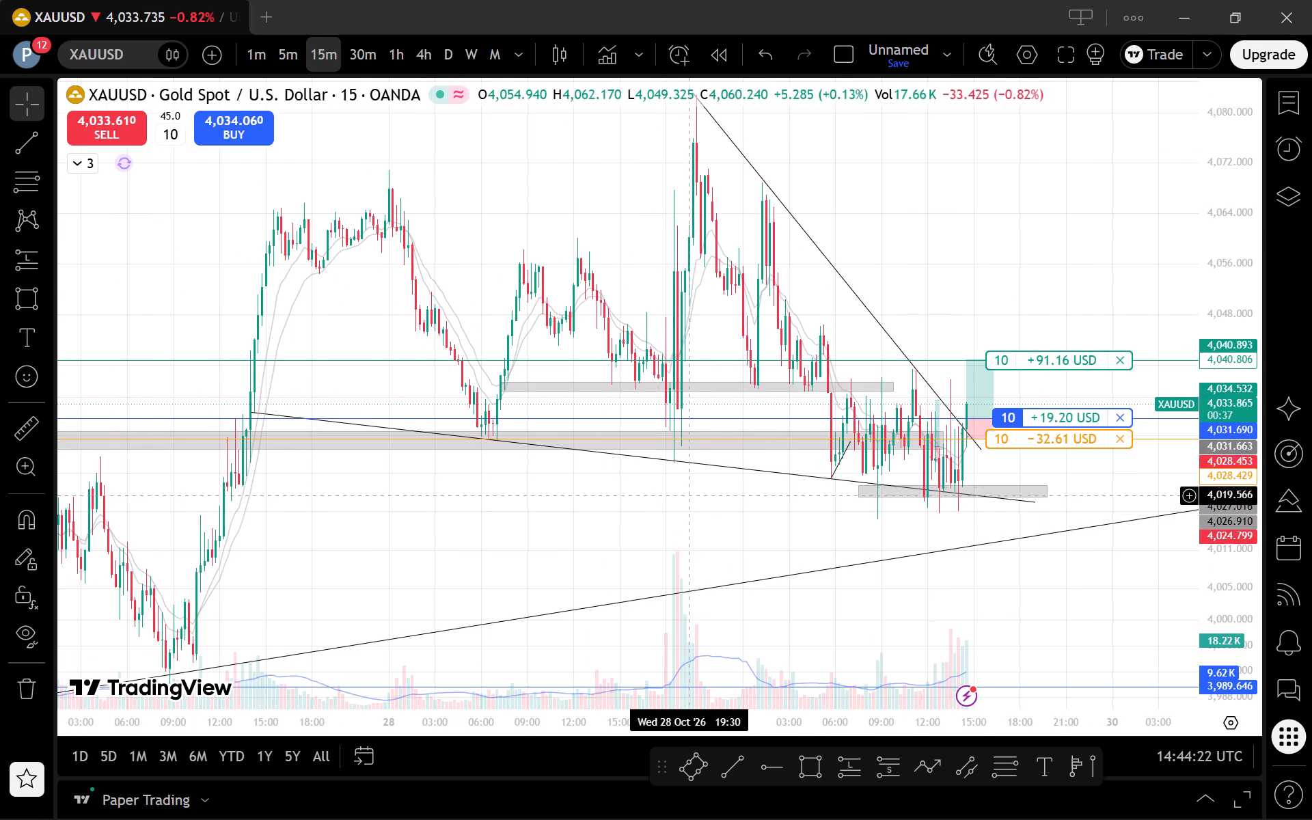
{"action": "left_click", "coordinate": [646, 502]}
{"action": "scroll", "coordinate": [648, 502], "scroll_direction": "down", "scroll_amount": 2}
{"action": "left_click_drag", "start_coordinate": [646, 502], "coordinate": [584, 502]}
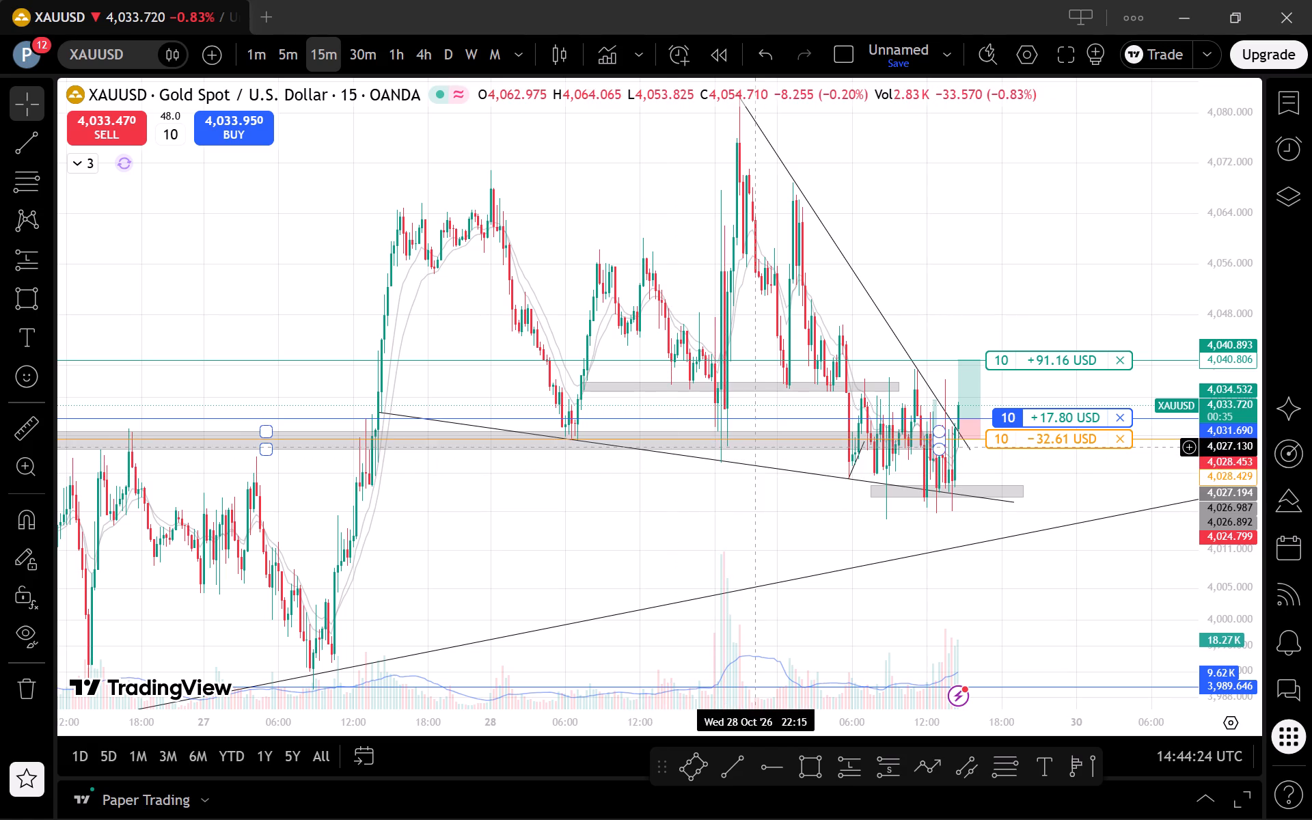
{"action": "left_click", "coordinate": [755, 447]}
{"action": "left_click_drag", "start_coordinate": [935, 450], "coordinate": [853, 463]}
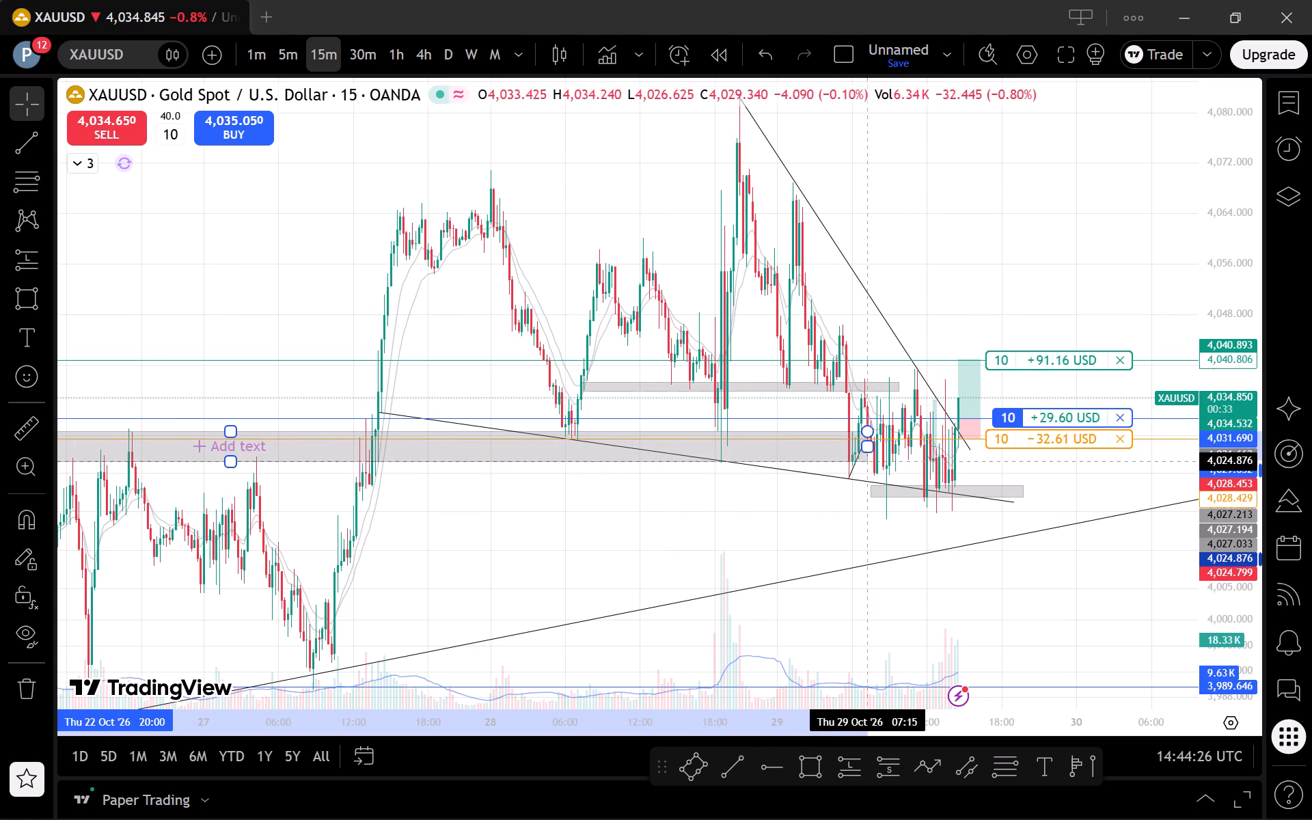
Resize the long grey zone below the entry to end about 05:45 on 29 Oct with its bottom edge at about 4,026.3, and lock it.
{"action": "left_click_drag", "start_coordinate": [853, 463], "coordinate": [834, 454]}
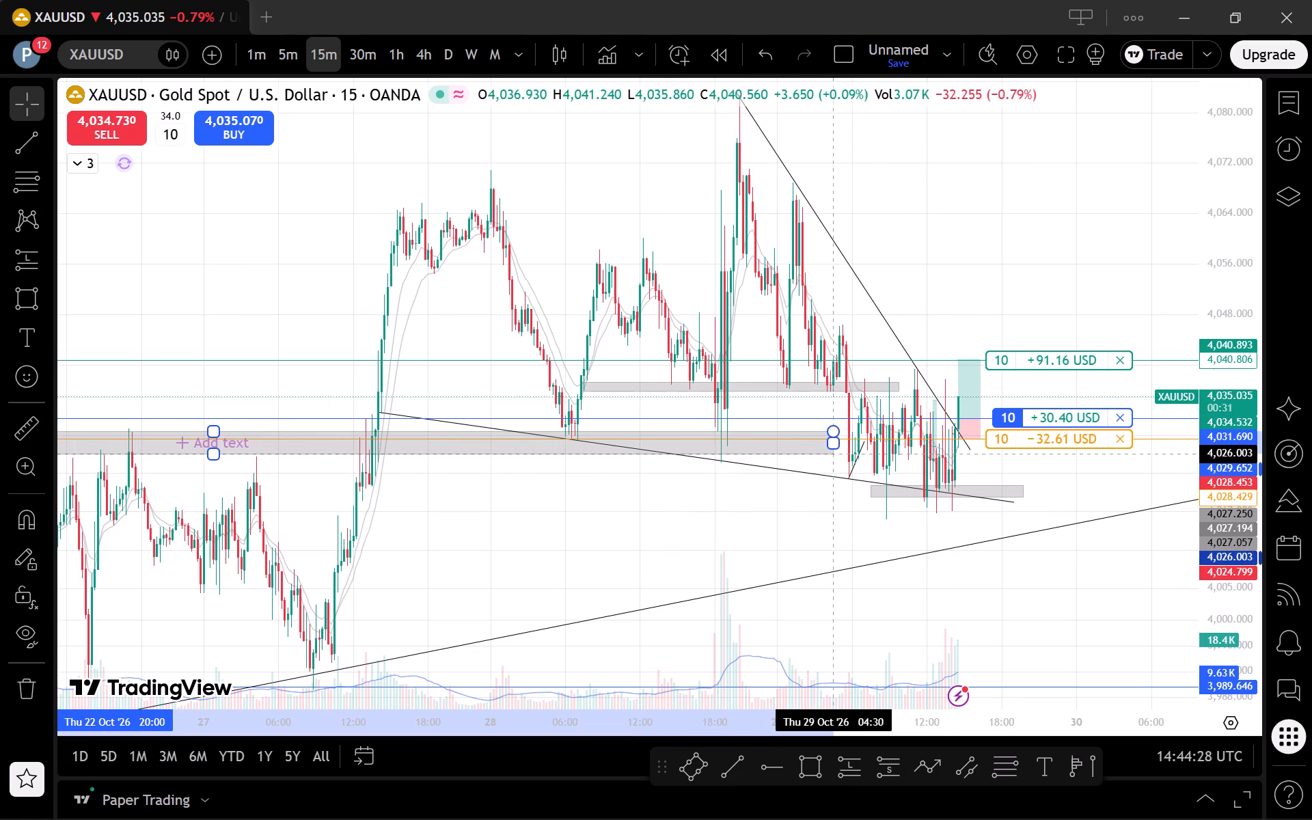
{"action": "left_click_drag", "start_coordinate": [834, 454], "coordinate": [849, 452]}
{"action": "left_click", "coordinate": [830, 517]}
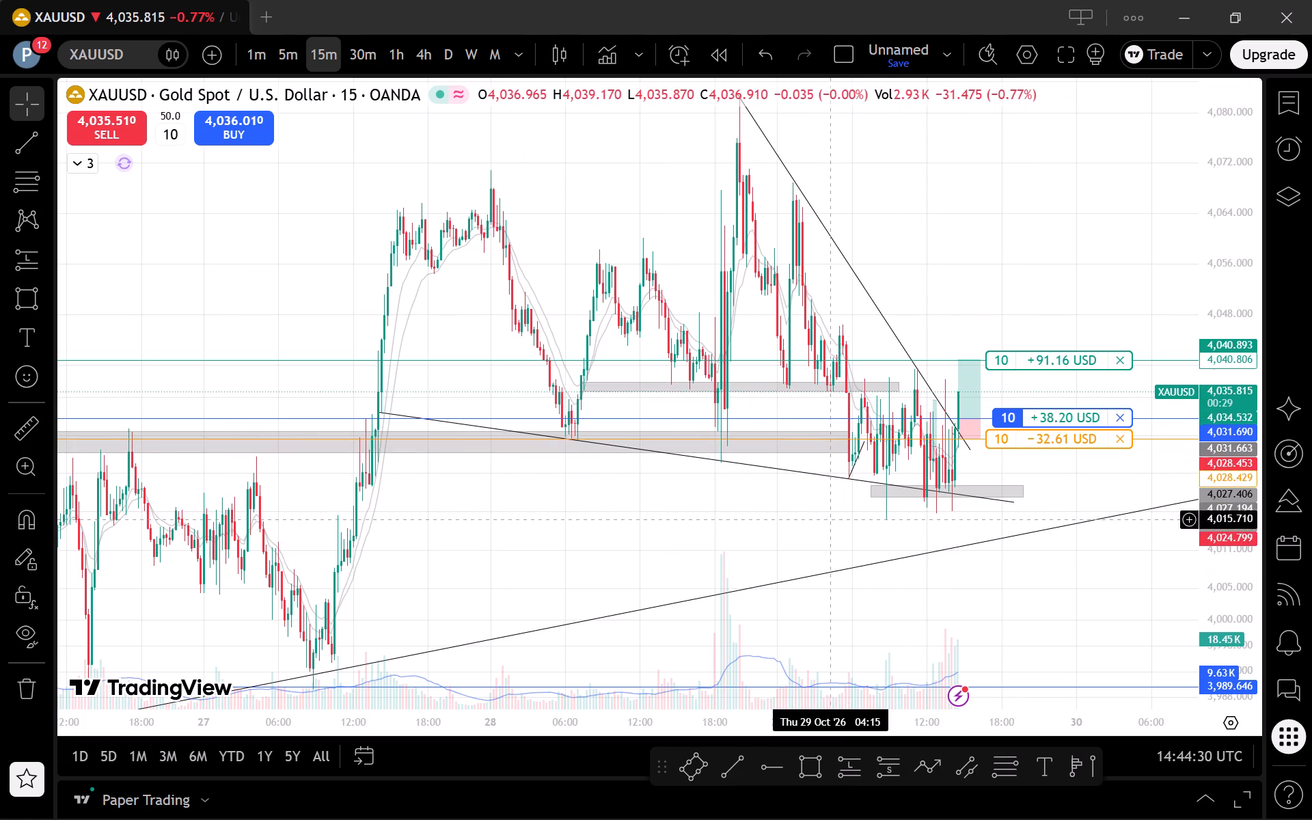
{"action": "scroll", "coordinate": [855, 535], "scroll_direction": "up", "scroll_amount": 5}
{"action": "left_click_drag", "start_coordinate": [912, 597], "coordinate": [958, 640]}
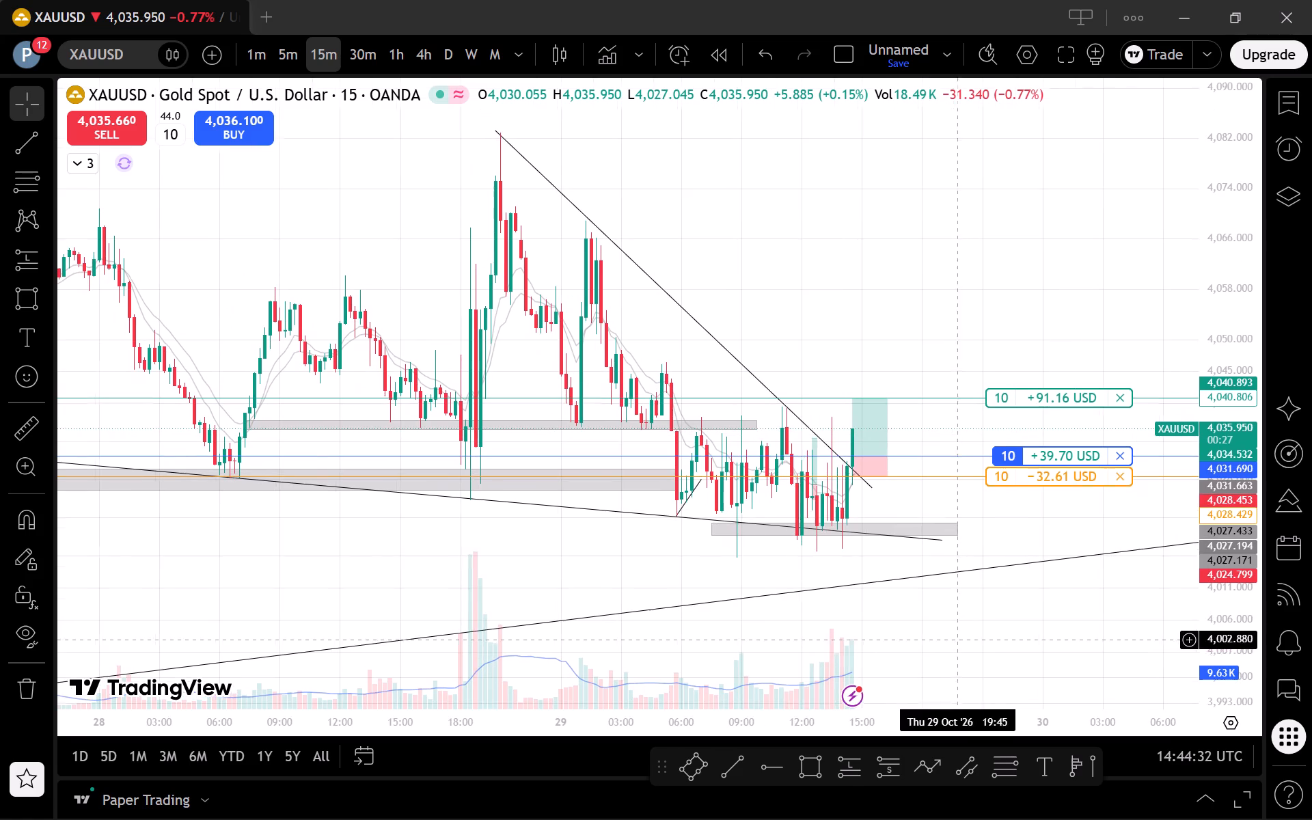
{"action": "left_click", "coordinate": [755, 427]}
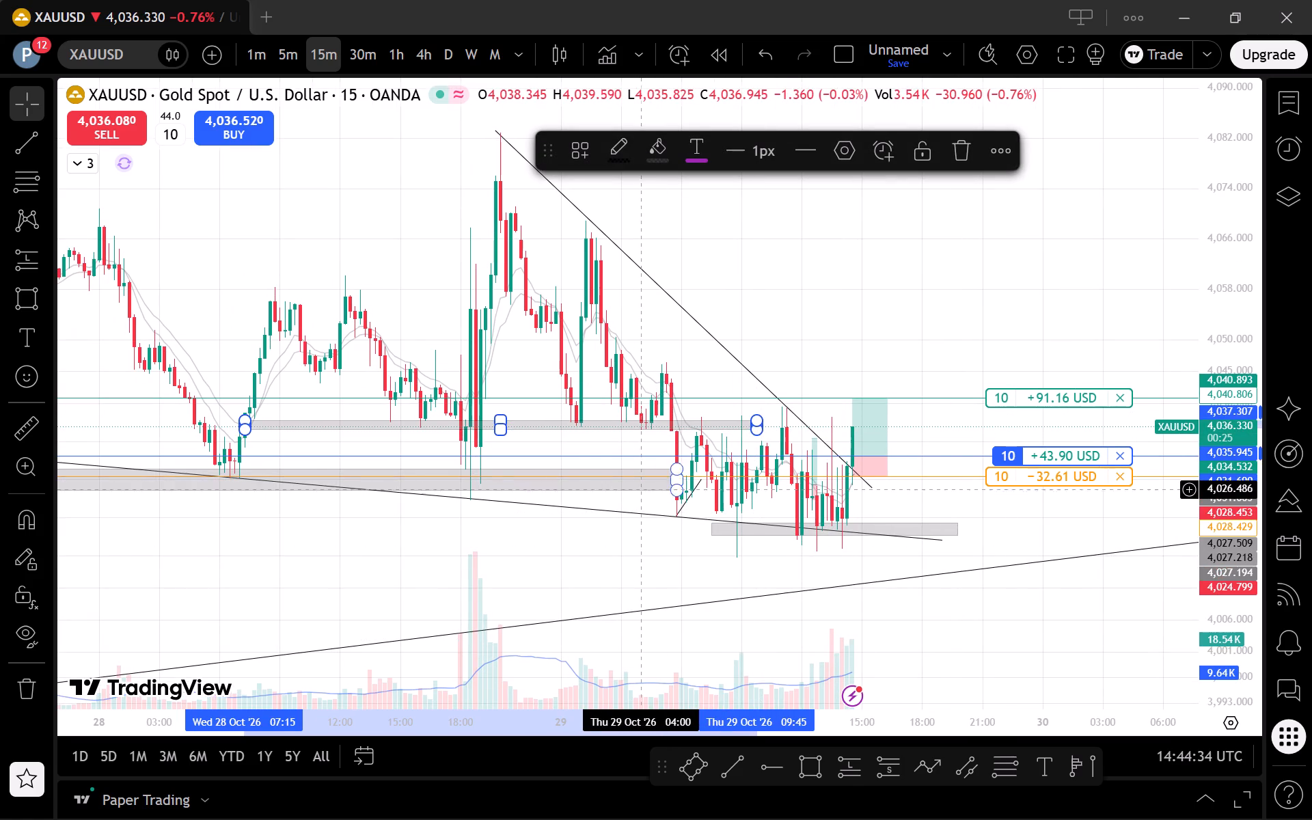
{"action": "left_click", "coordinate": [641, 487]}
{"action": "left_click", "coordinate": [646, 491]}
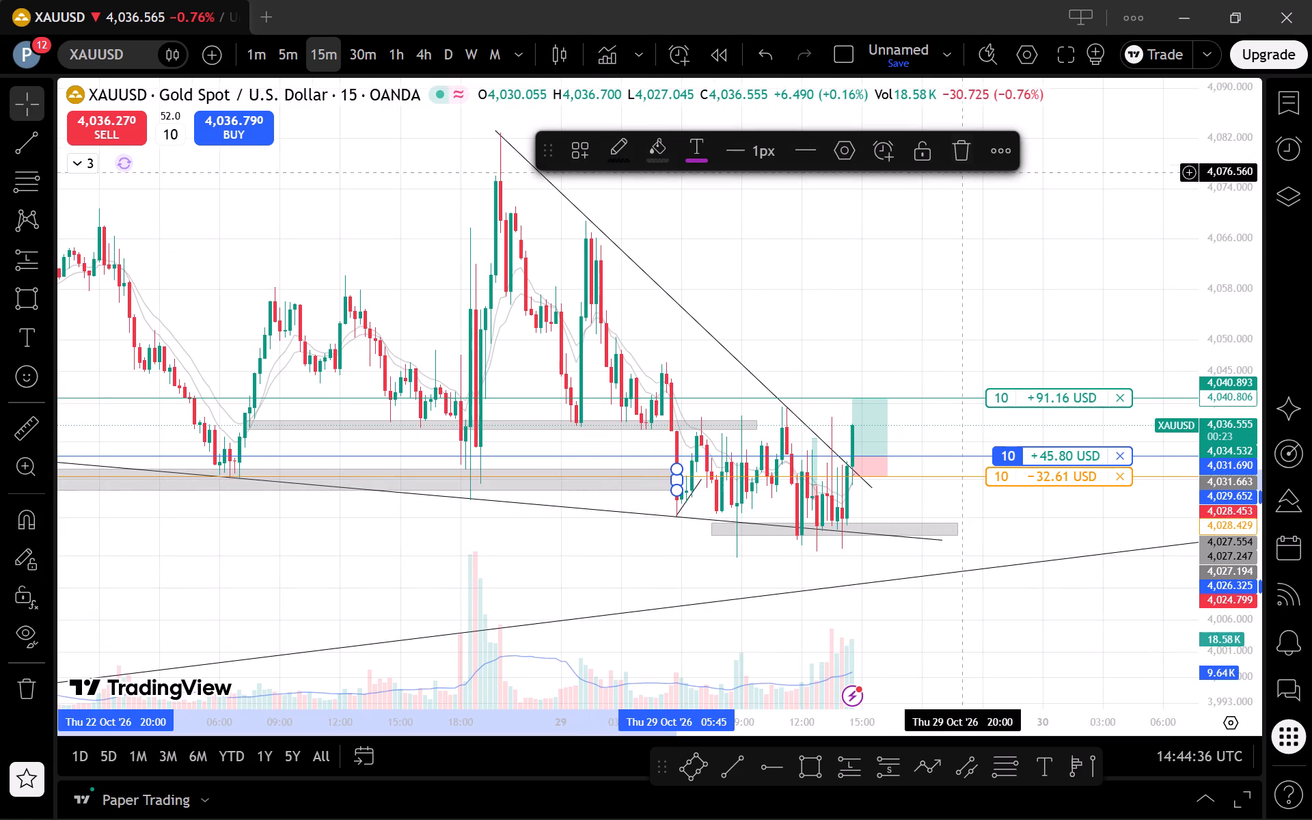
{"action": "left_click", "coordinate": [925, 149]}
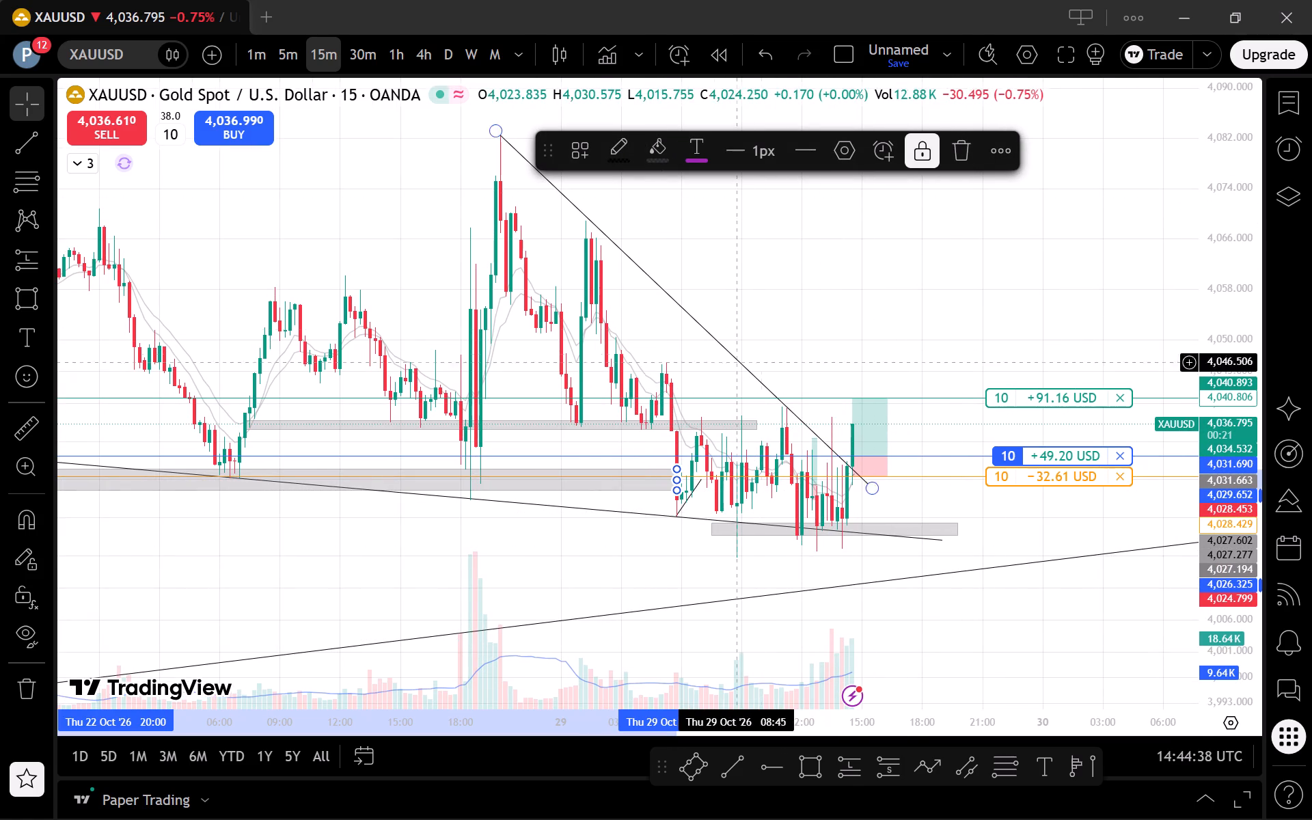
Extend the upper grey zone's end to about 18:30 on 29 Oct with its bottom edge at about 4,035.8, and lock it.
{"action": "left_click", "coordinate": [754, 433]}
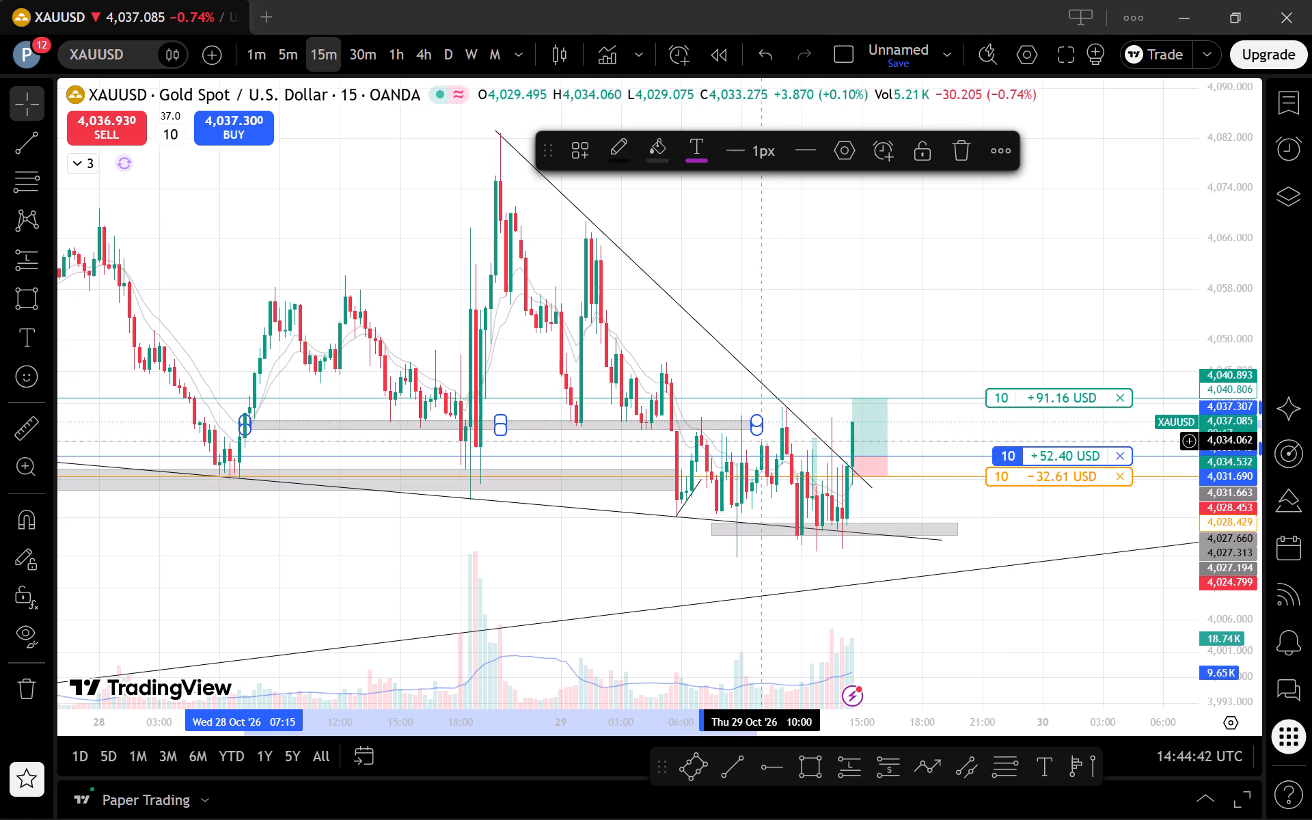
{"action": "left_click_drag", "start_coordinate": [758, 431], "coordinate": [918, 426]}
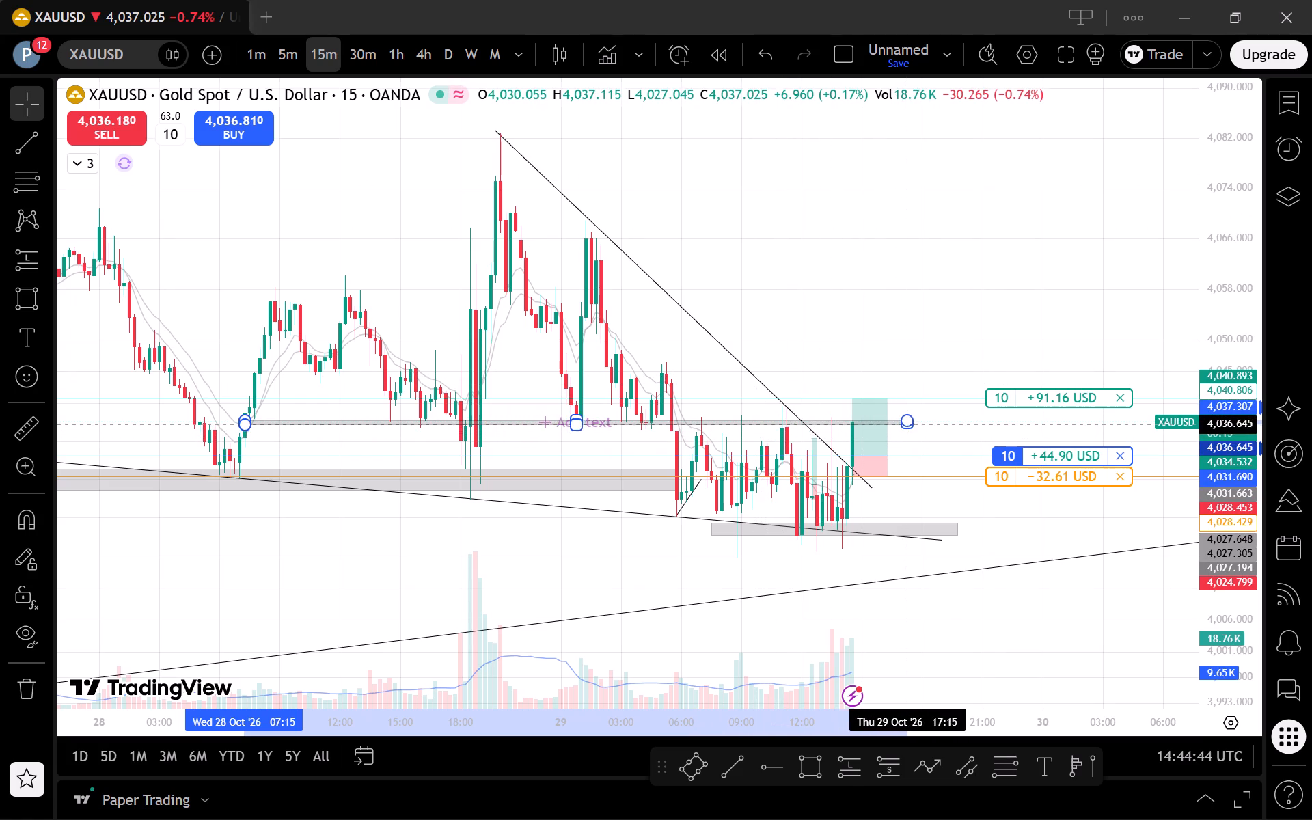
{"action": "left_click_drag", "start_coordinate": [918, 426], "coordinate": [931, 430]}
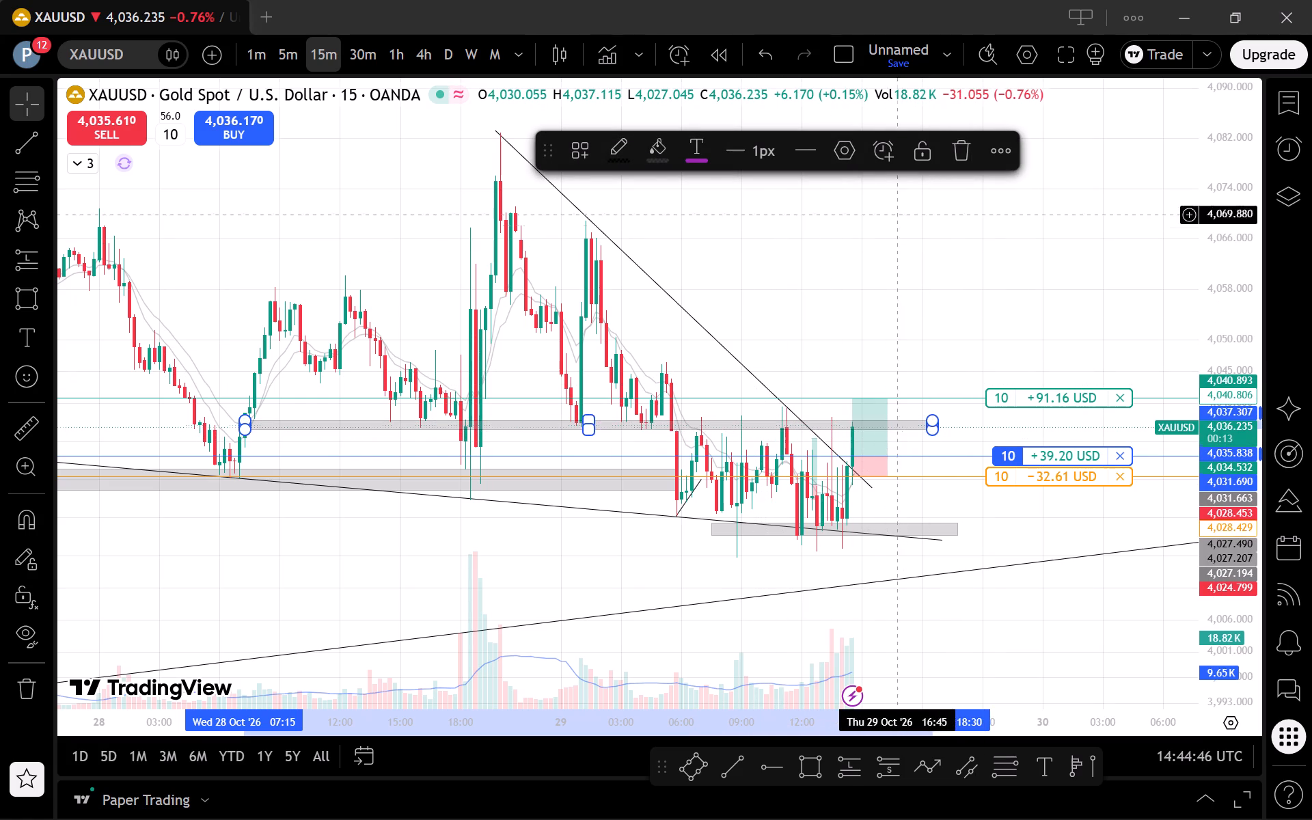
{"action": "left_click", "coordinate": [921, 165]}
Examine the open trade's price action against the upper grey zone and the target on the 5-minute and 1-minute charts.
{"action": "left_click", "coordinate": [290, 62]}
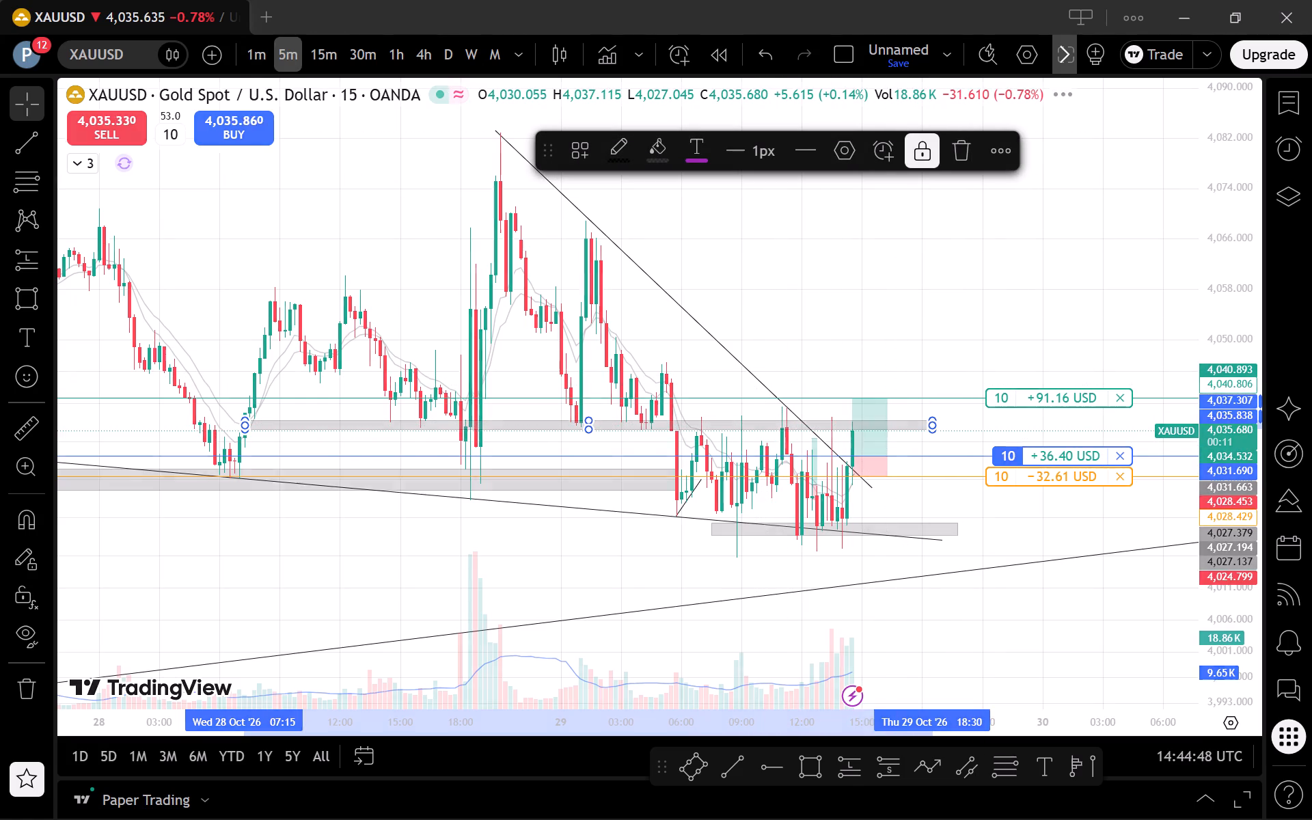
{"action": "left_click", "coordinate": [1155, 623]}
{"action": "left_click_drag", "start_coordinate": [1209, 646], "coordinate": [1185, 316]}
{"action": "left_click", "coordinate": [1183, 316]}
{"action": "scroll", "coordinate": [1132, 427], "scroll_direction": "up", "scroll_amount": 2}
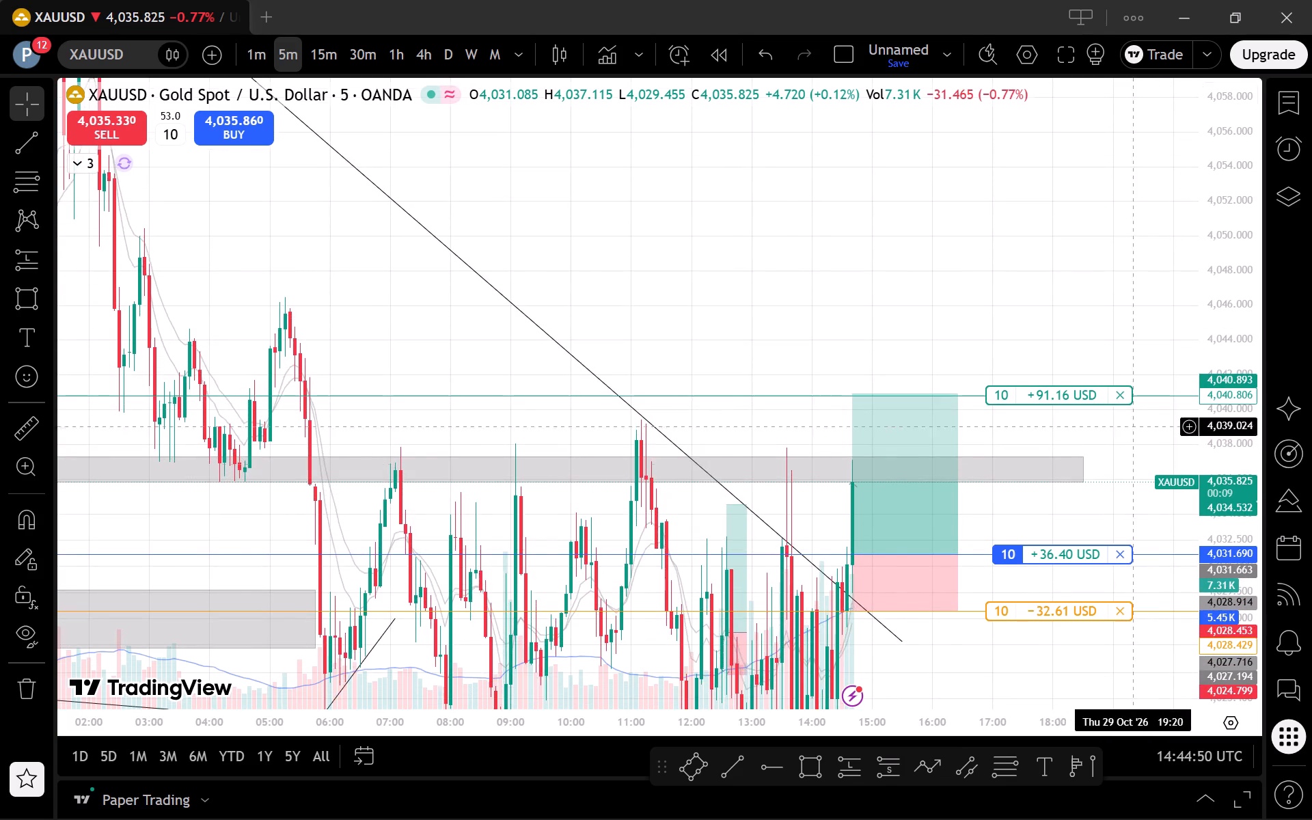
{"action": "scroll", "coordinate": [1134, 496], "scroll_direction": "up", "scroll_amount": 2}
{"action": "left_click_drag", "start_coordinate": [1134, 517], "coordinate": [1155, 465]}
{"action": "left_click_drag", "start_coordinate": [1082, 484], "coordinate": [1160, 403]}
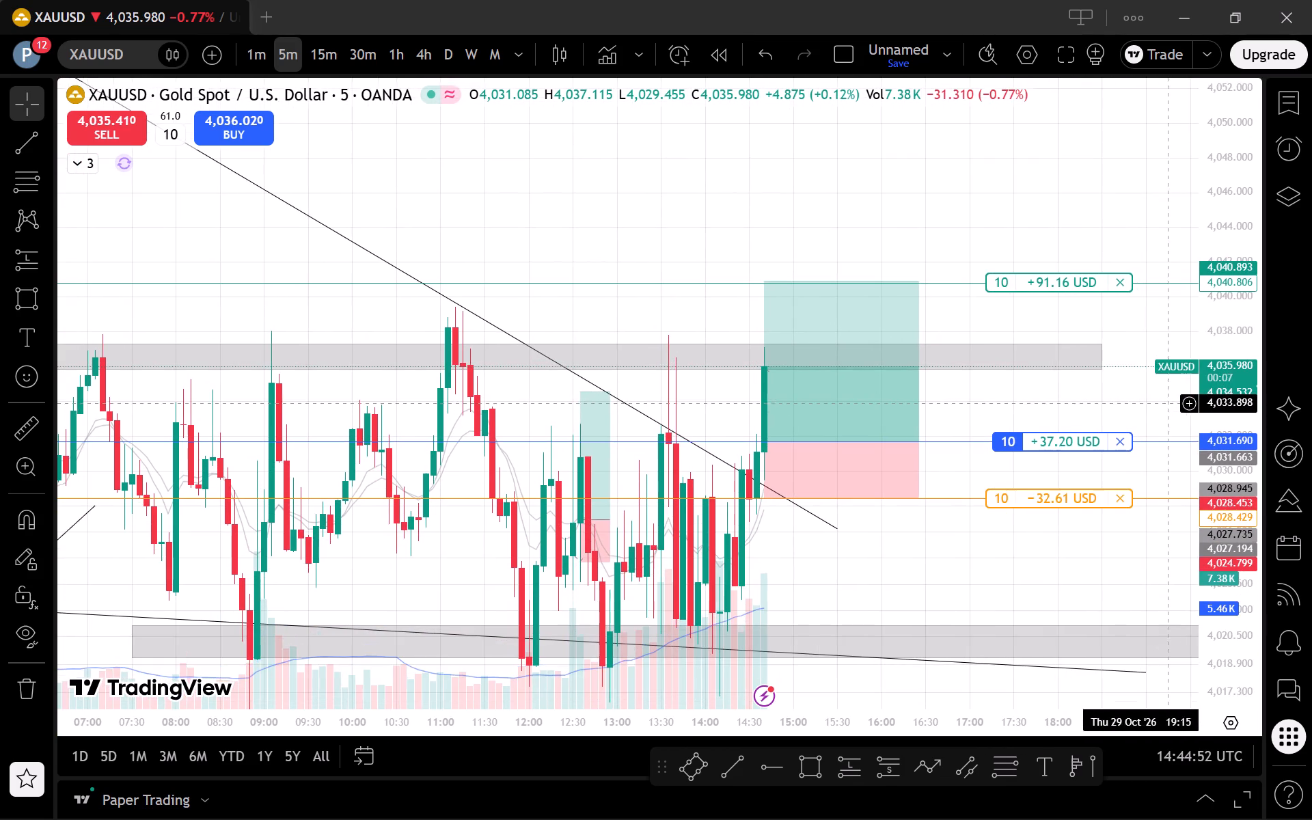
{"action": "left_click_drag", "start_coordinate": [1233, 427], "coordinate": [1240, 521]}
{"action": "left_click", "coordinate": [251, 50]}
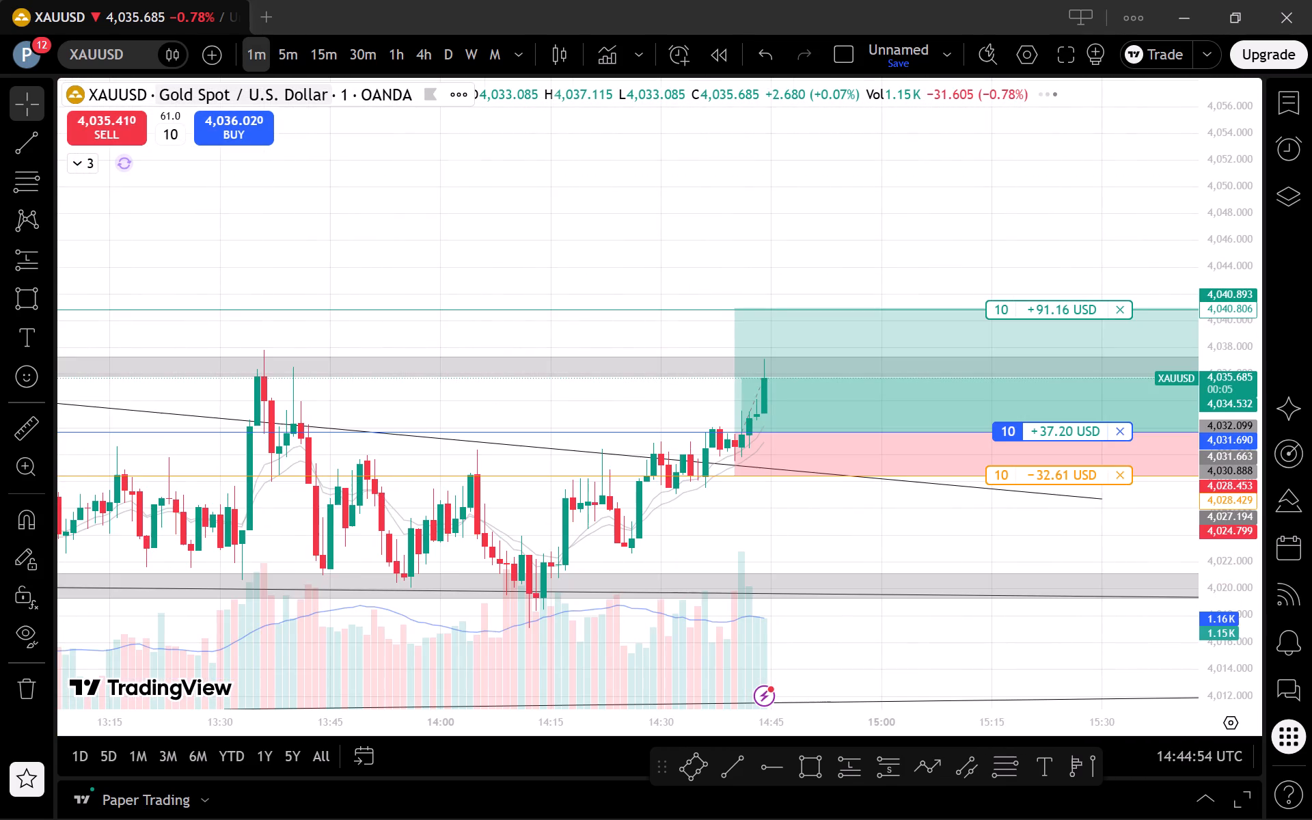
{"action": "scroll", "coordinate": [307, 104], "scroll_direction": "down", "scroll_amount": 2}
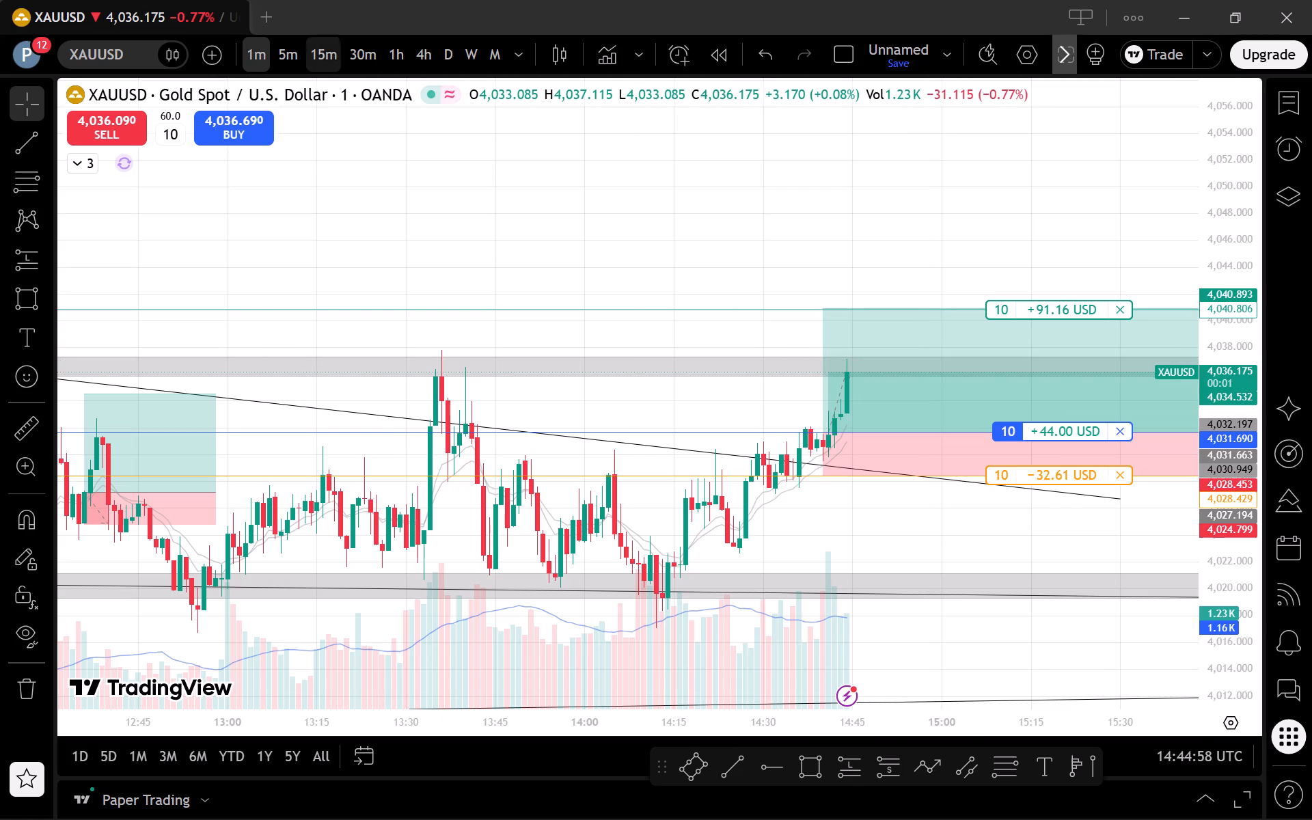
Compare the open trade with the grey zones and trend lines on the 5-minute and 15-minute charts, ending on 5-minute.
{"action": "left_click", "coordinate": [284, 52]}
{"action": "scroll", "coordinate": [667, 312], "scroll_direction": "up", "scroll_amount": 2}
{"action": "scroll", "coordinate": [940, 417], "scroll_direction": "up", "scroll_amount": 2}
{"action": "left_click_drag", "start_coordinate": [905, 563], "coordinate": [1044, 545]}
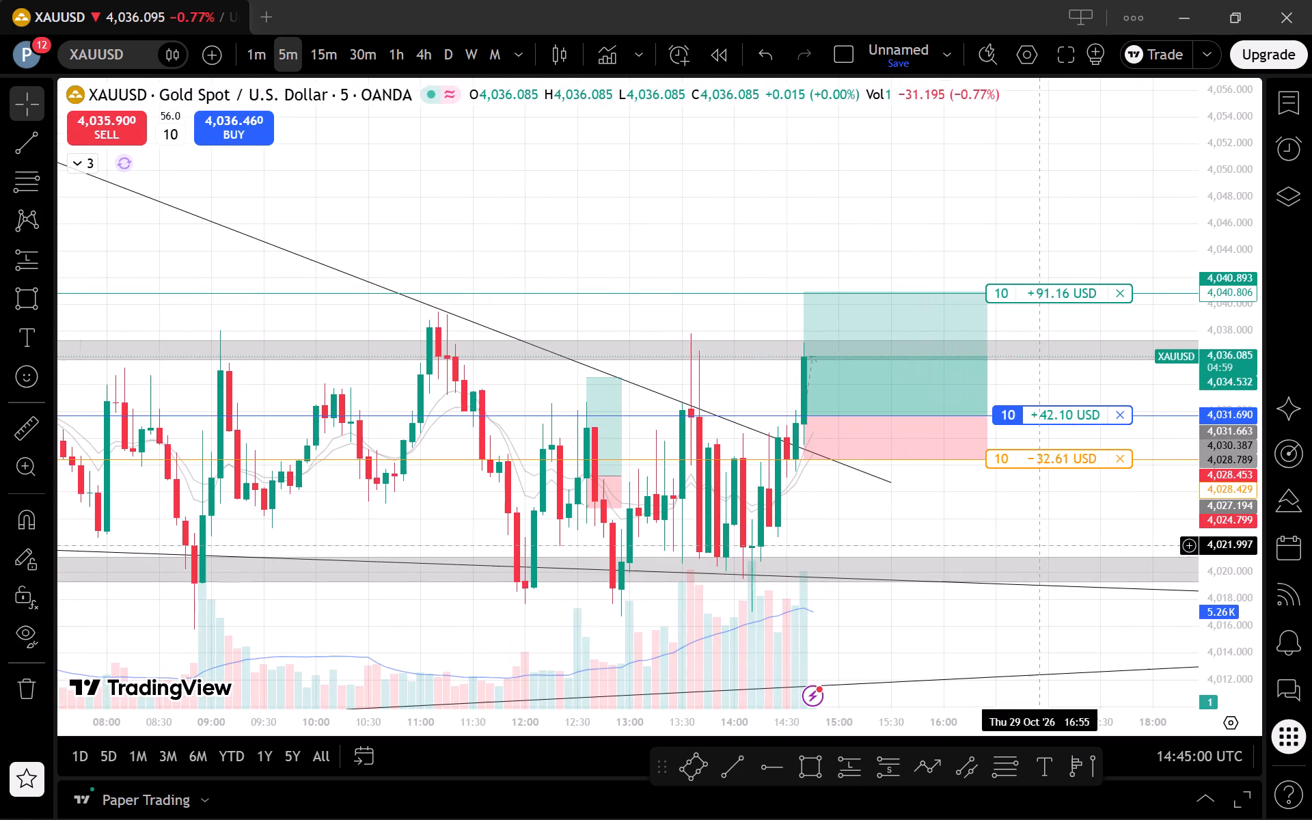
{"action": "left_click_drag", "start_coordinate": [1253, 394], "coordinate": [1237, 506]}
{"action": "scroll", "coordinate": [1005, 518], "scroll_direction": "down", "scroll_amount": 1}
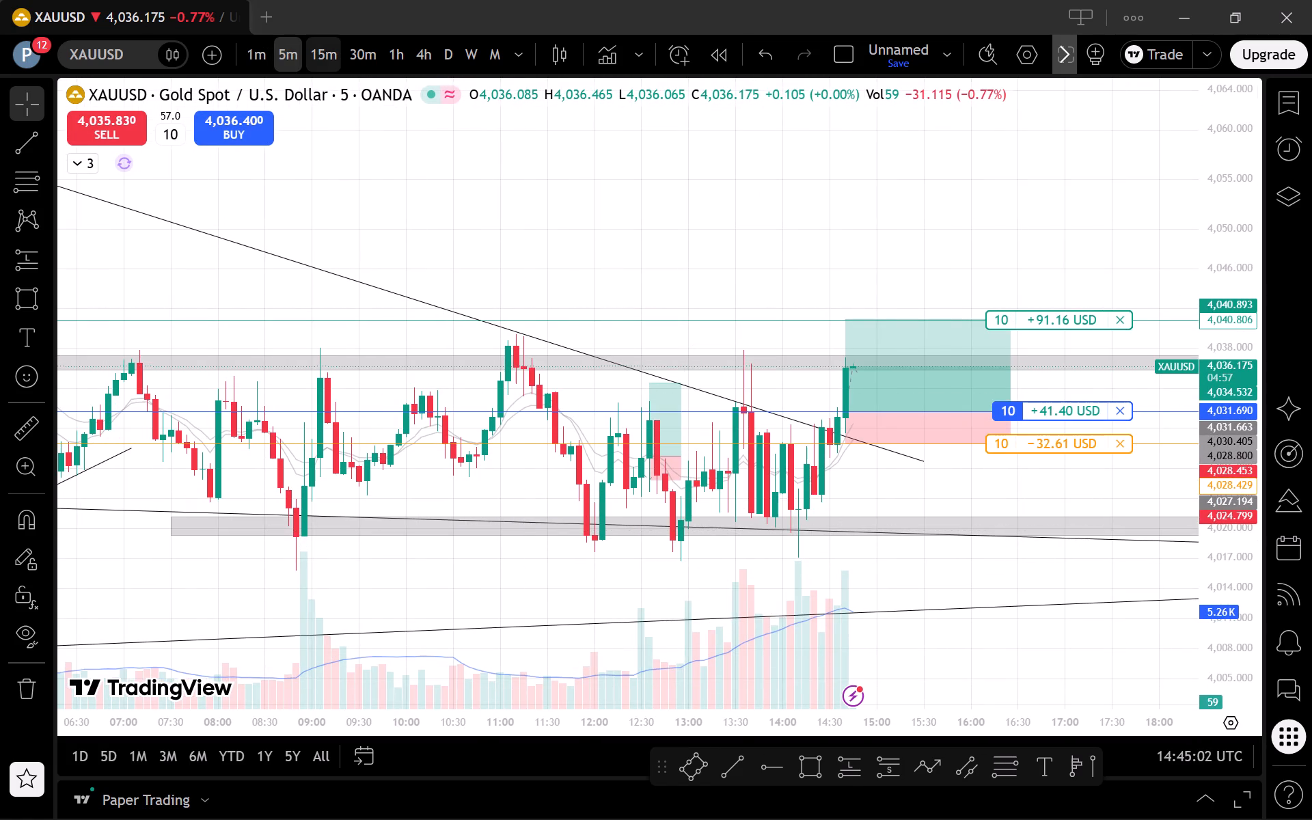
{"action": "left_click", "coordinate": [322, 56]}
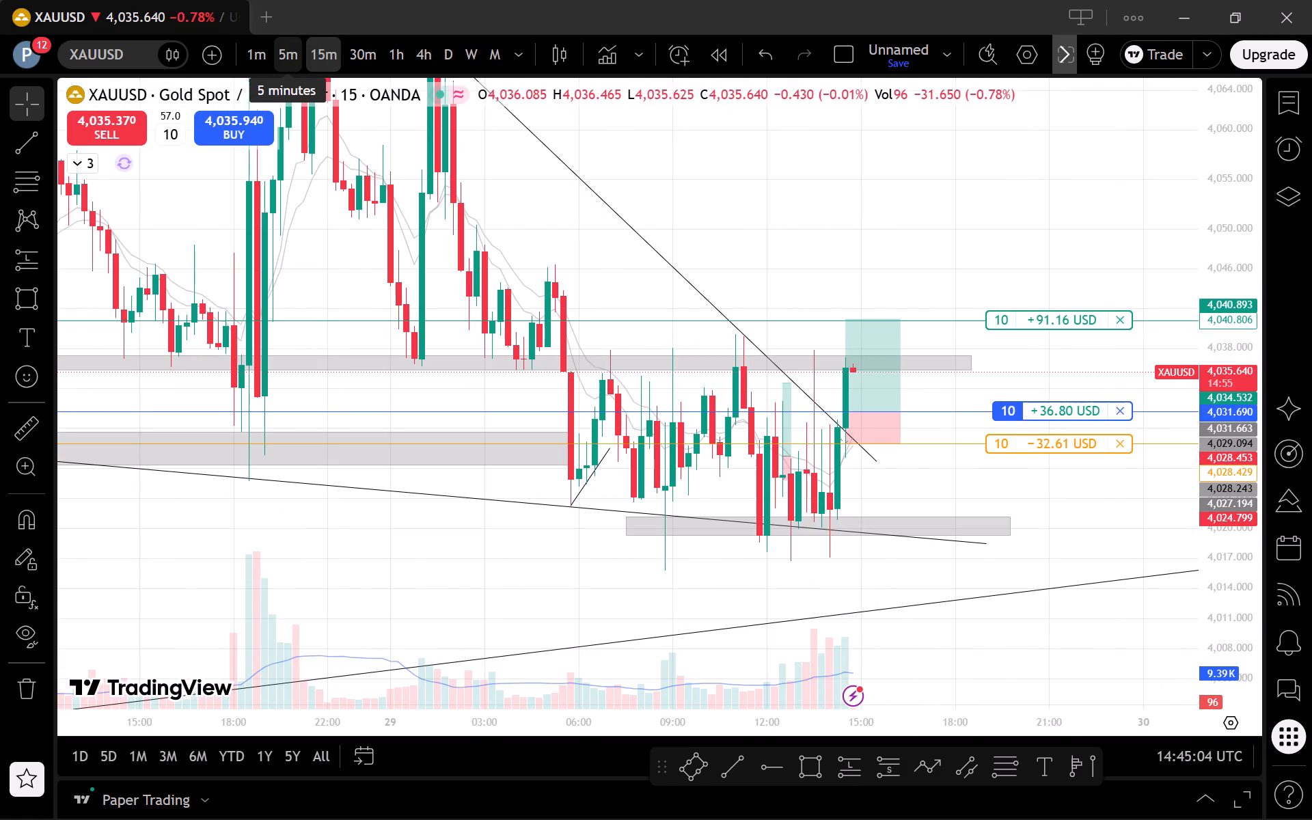
{"action": "left_click", "coordinate": [285, 49]}
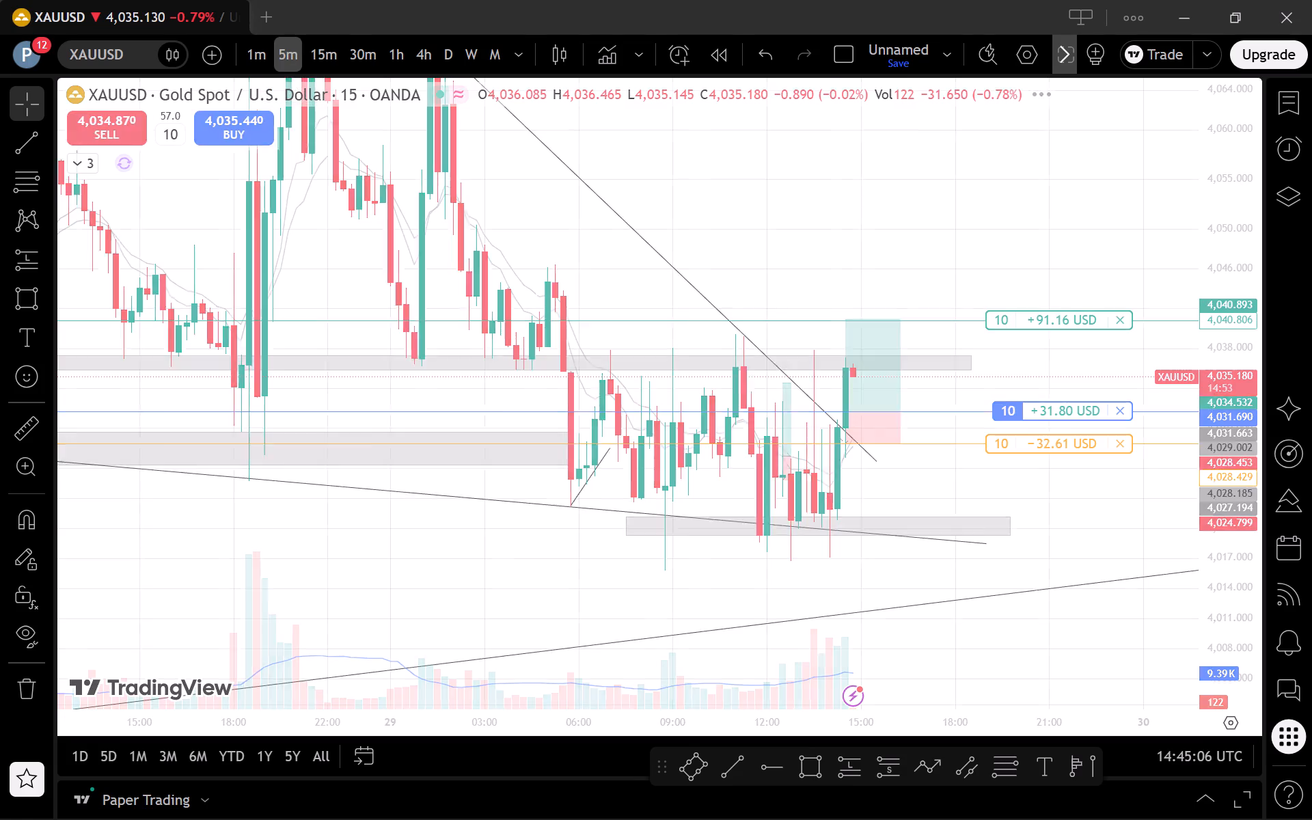
{"action": "left_click_drag", "start_coordinate": [1013, 565], "coordinate": [952, 587]}
{"action": "scroll", "coordinate": [949, 584], "scroll_direction": "down", "scroll_amount": 3}
{"action": "left_click_drag", "start_coordinate": [943, 592], "coordinate": [889, 602]}
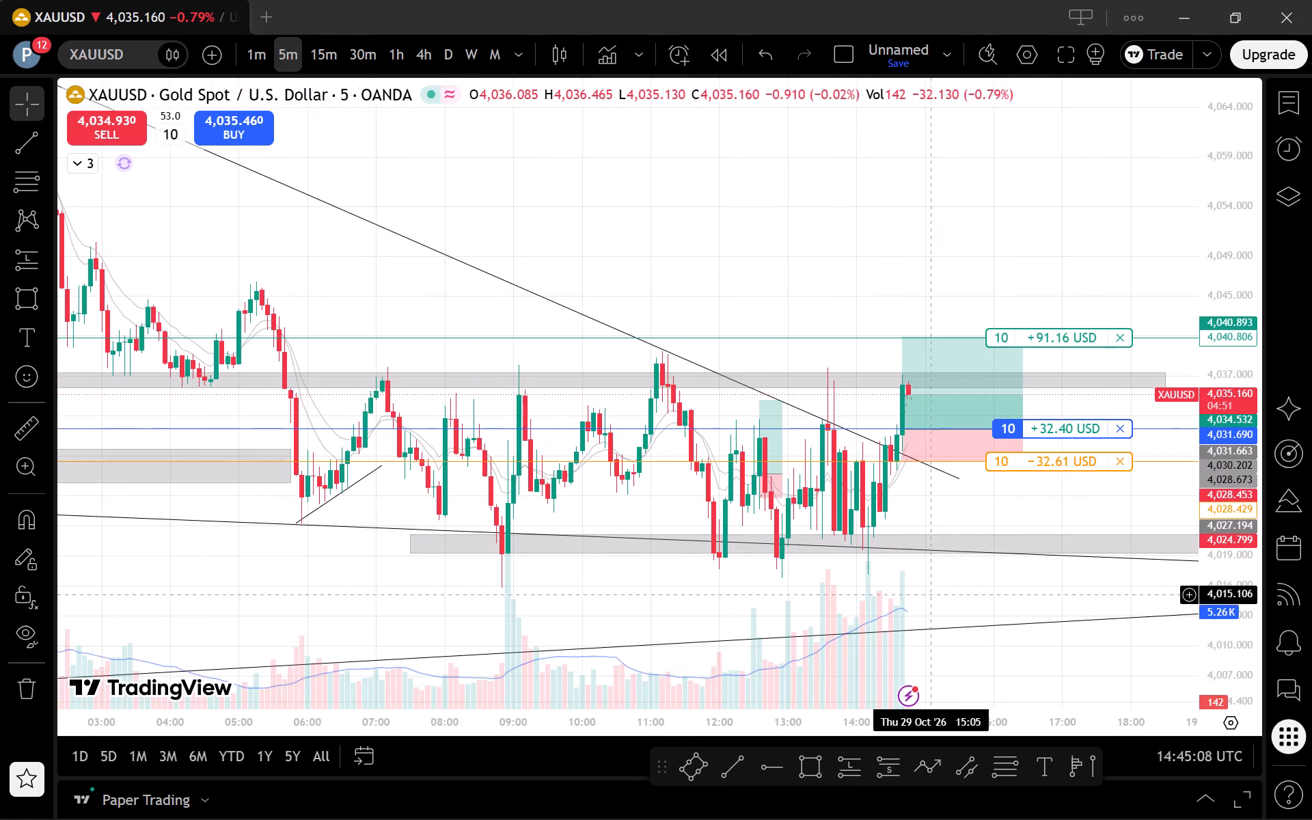
{"action": "left_click_drag", "start_coordinate": [889, 602], "coordinate": [843, 606]}
{"action": "left_click_drag", "start_coordinate": [1223, 640], "coordinate": [1220, 606]}
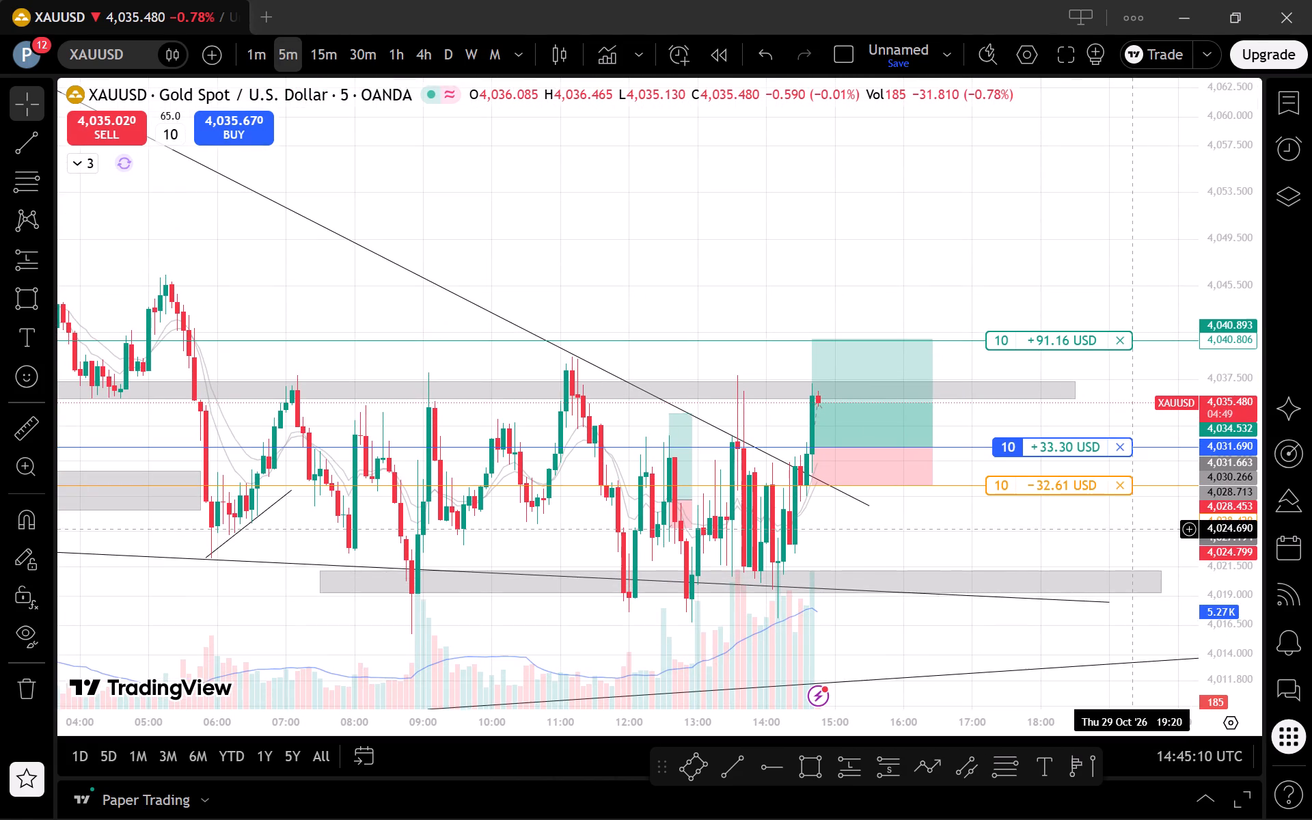
{"action": "left_click_drag", "start_coordinate": [1134, 529], "coordinate": [1125, 510]}
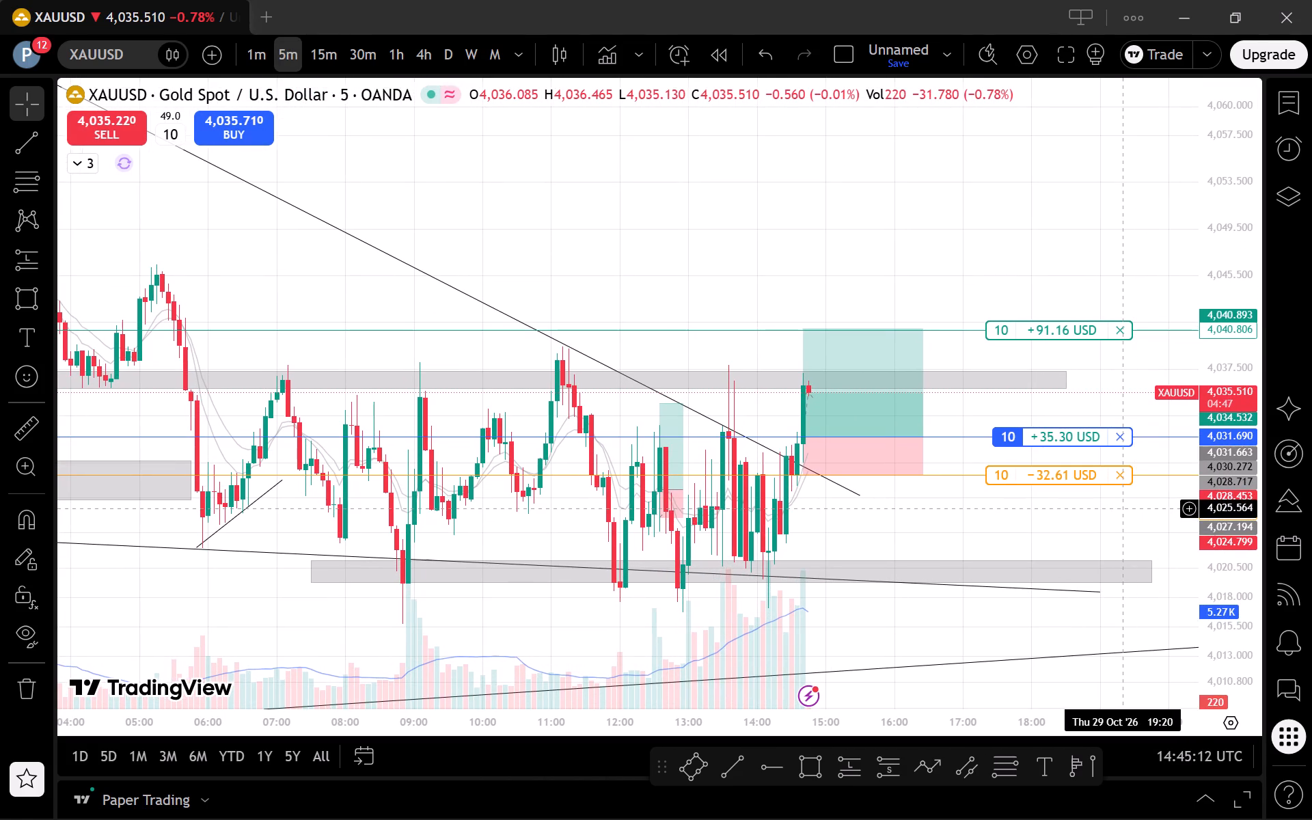
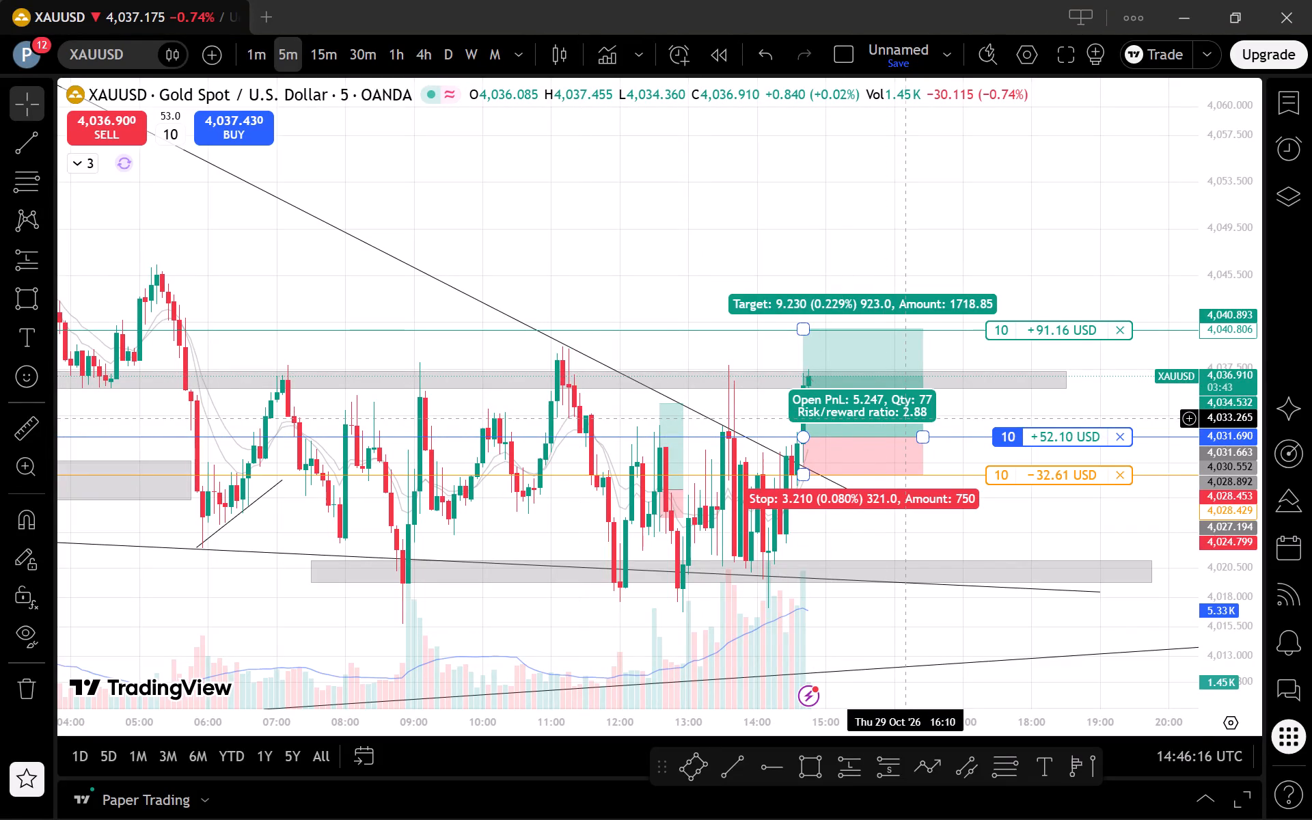
Raise the target of the open trade's long position drawing to about 4,041.4.
{"action": "left_click_drag", "start_coordinate": [802, 327], "coordinate": [814, 325]}
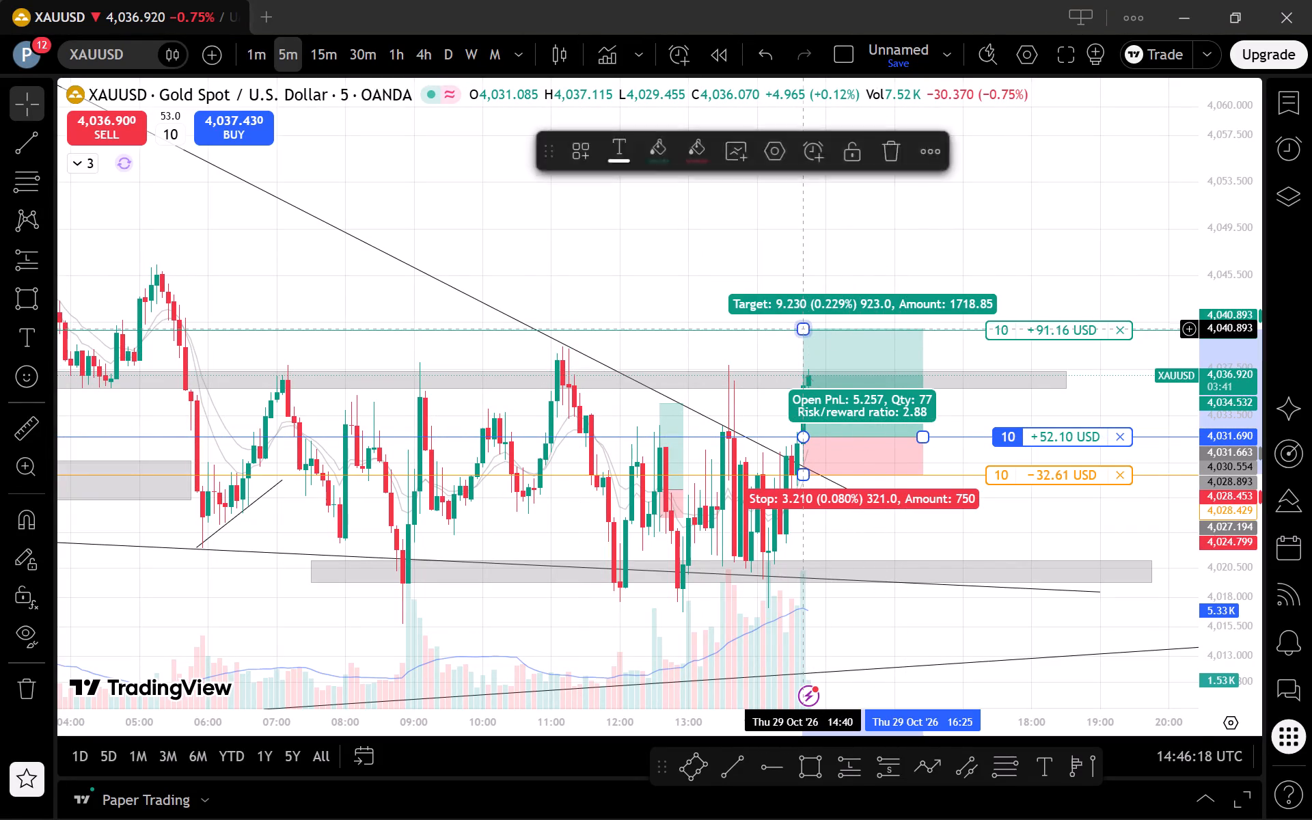
{"action": "left_click_drag", "start_coordinate": [814, 325], "coordinate": [845, 323]}
{"action": "left_click", "coordinate": [881, 262]}
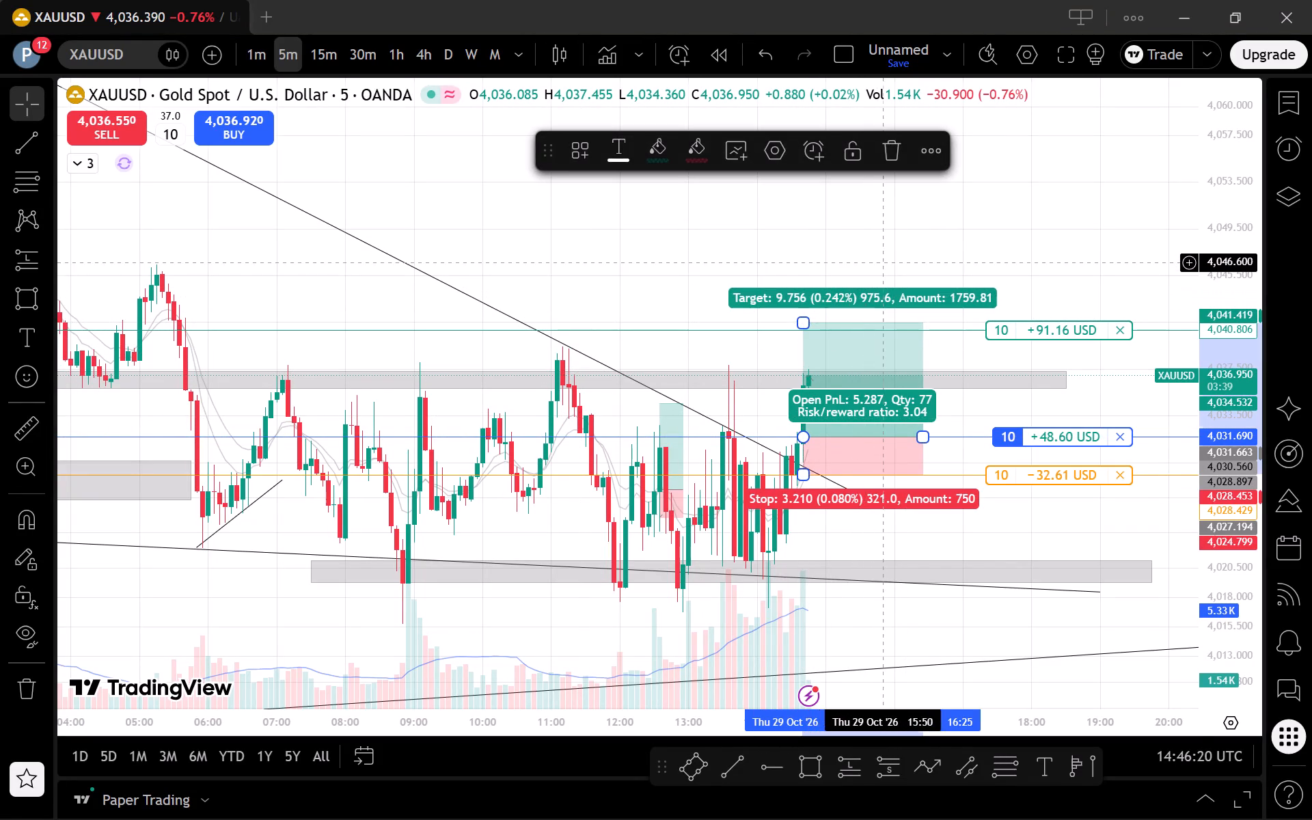
On the 15-minute chart, draw a grey zone from 05:00 to 21:00 on 29 Oct between about 4,044.8 and 4,043.3.
{"action": "scroll", "coordinate": [1028, 378], "scroll_direction": "down", "scroll_amount": 2}
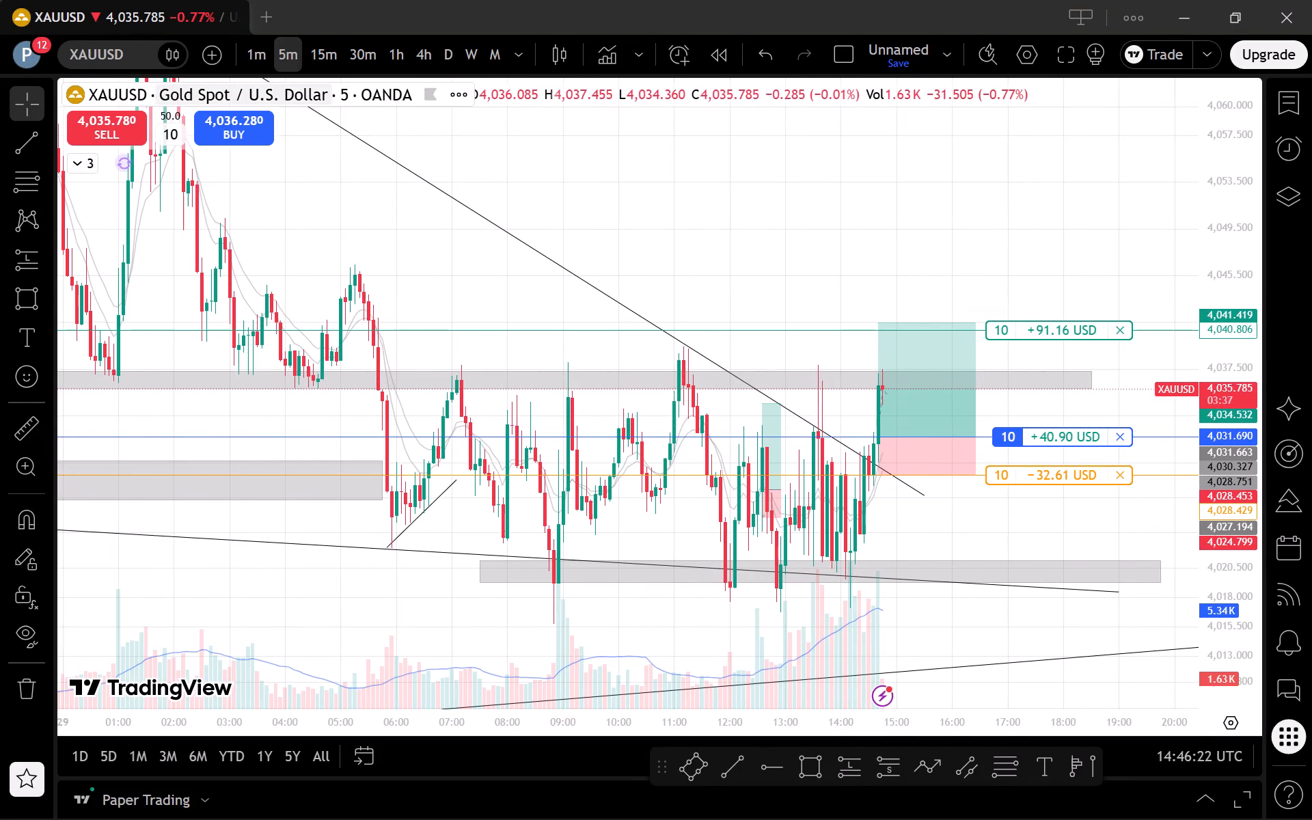
{"action": "left_click", "coordinate": [322, 49]}
{"action": "scroll", "coordinate": [491, 174], "scroll_direction": "up", "scroll_amount": 2}
{"action": "scroll", "coordinate": [790, 351], "scroll_direction": "up", "scroll_amount": 2}
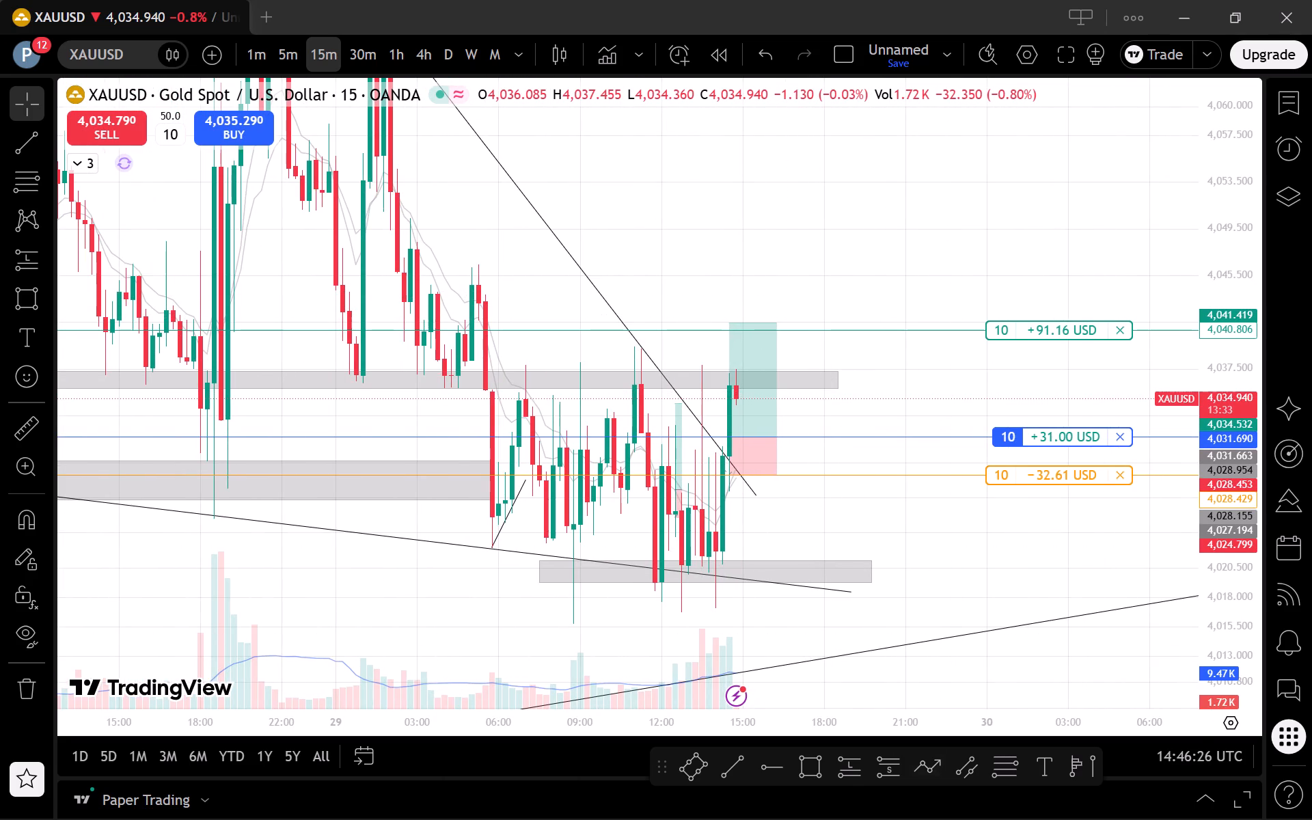
{"action": "left_click", "coordinate": [817, 784]}
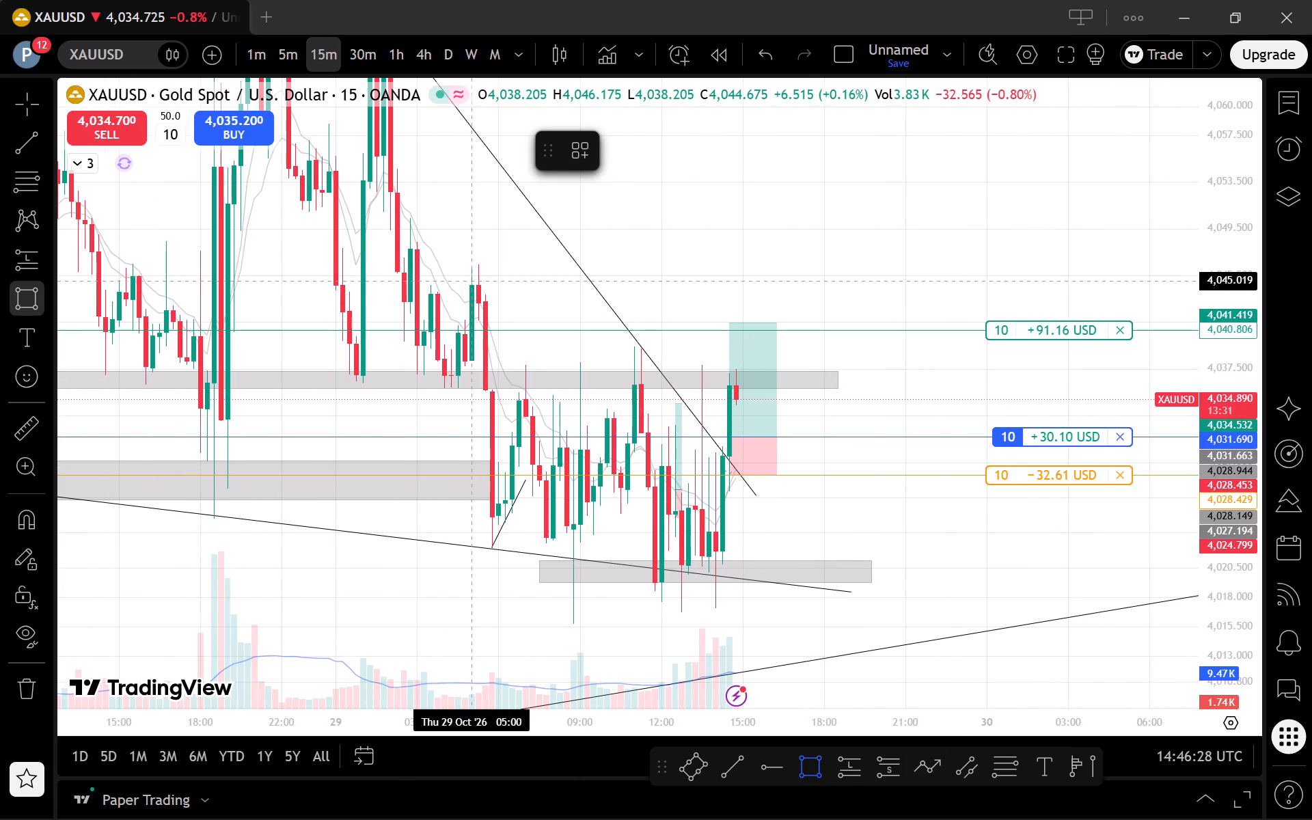
{"action": "left_click", "coordinate": [473, 284]}
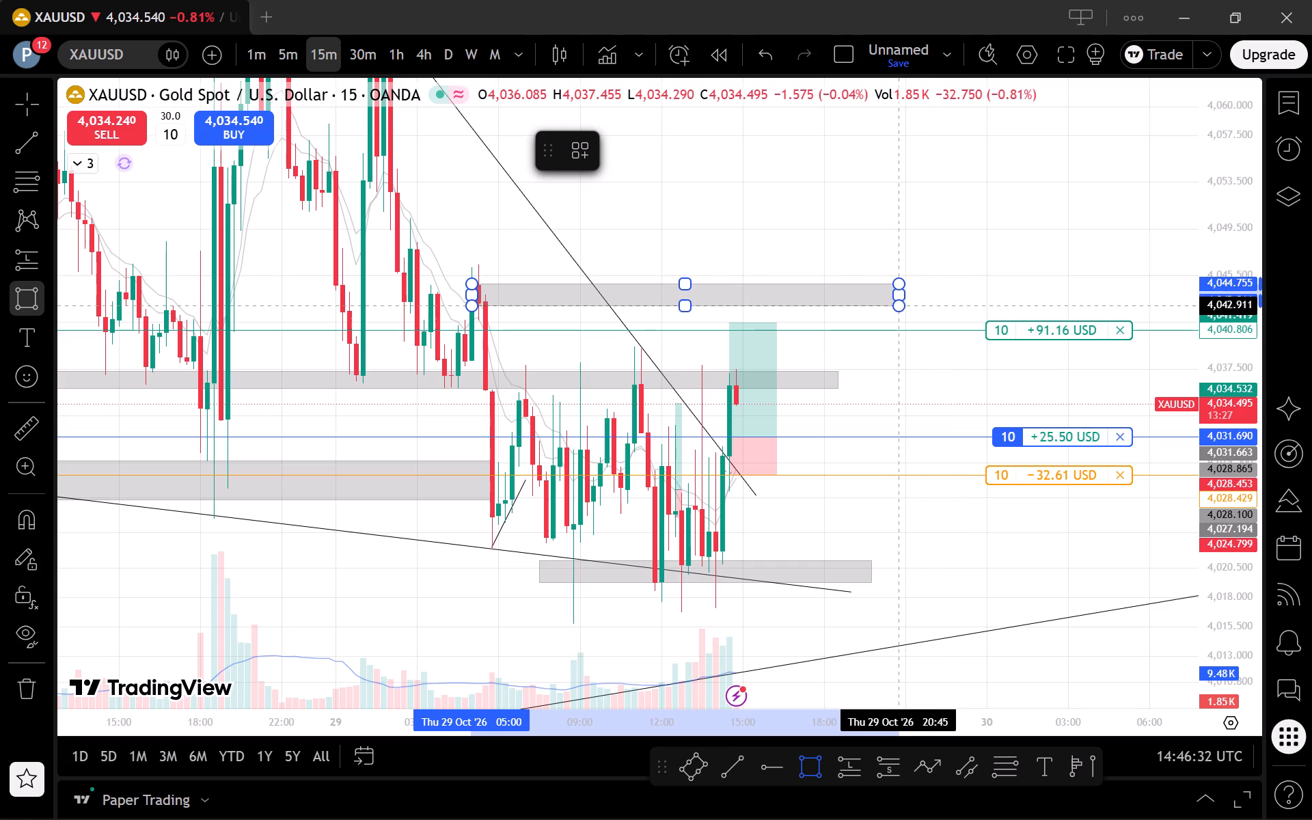
{"action": "left_click", "coordinate": [903, 302]}
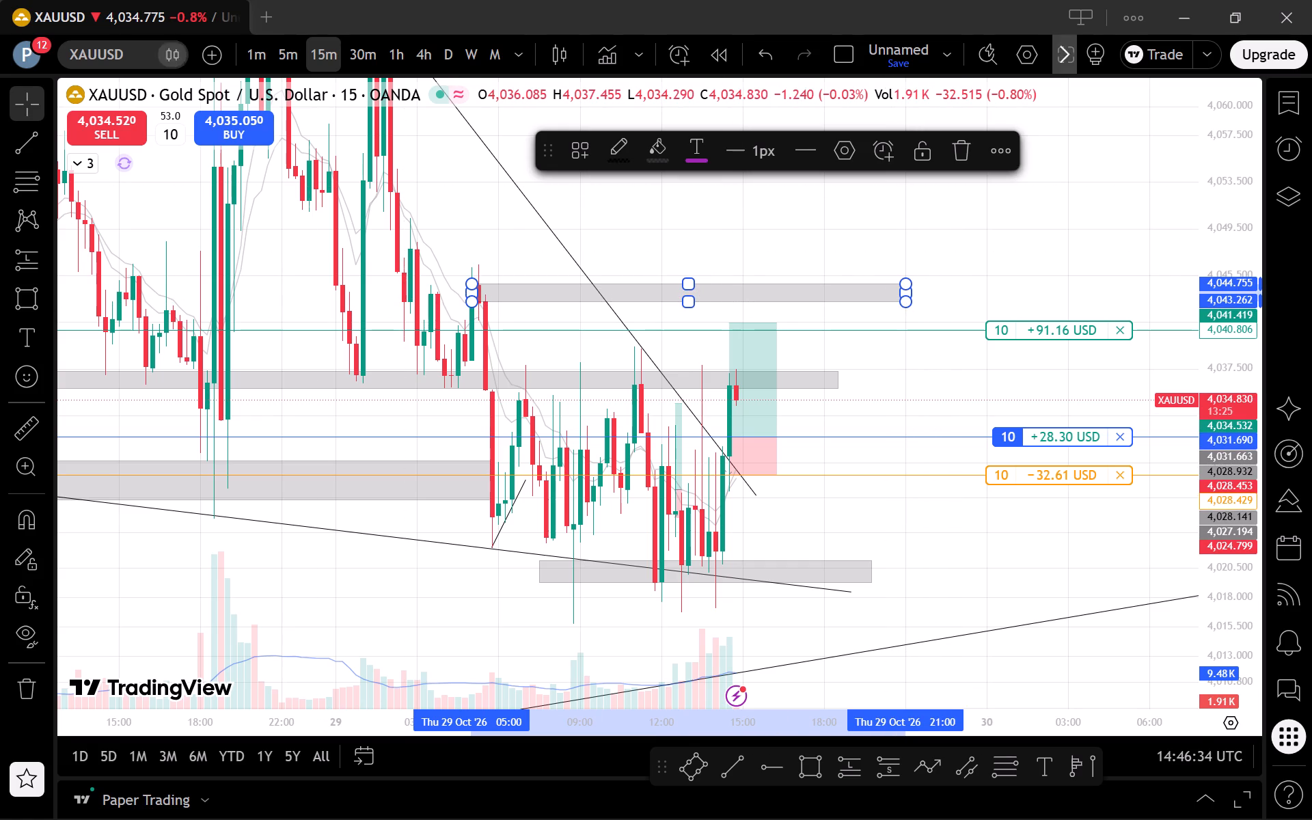
Examine the open trade against the new upper grey zone on the 5-minute and 1-minute charts, ending on 5-minute.
{"action": "left_click", "coordinate": [288, 53]}
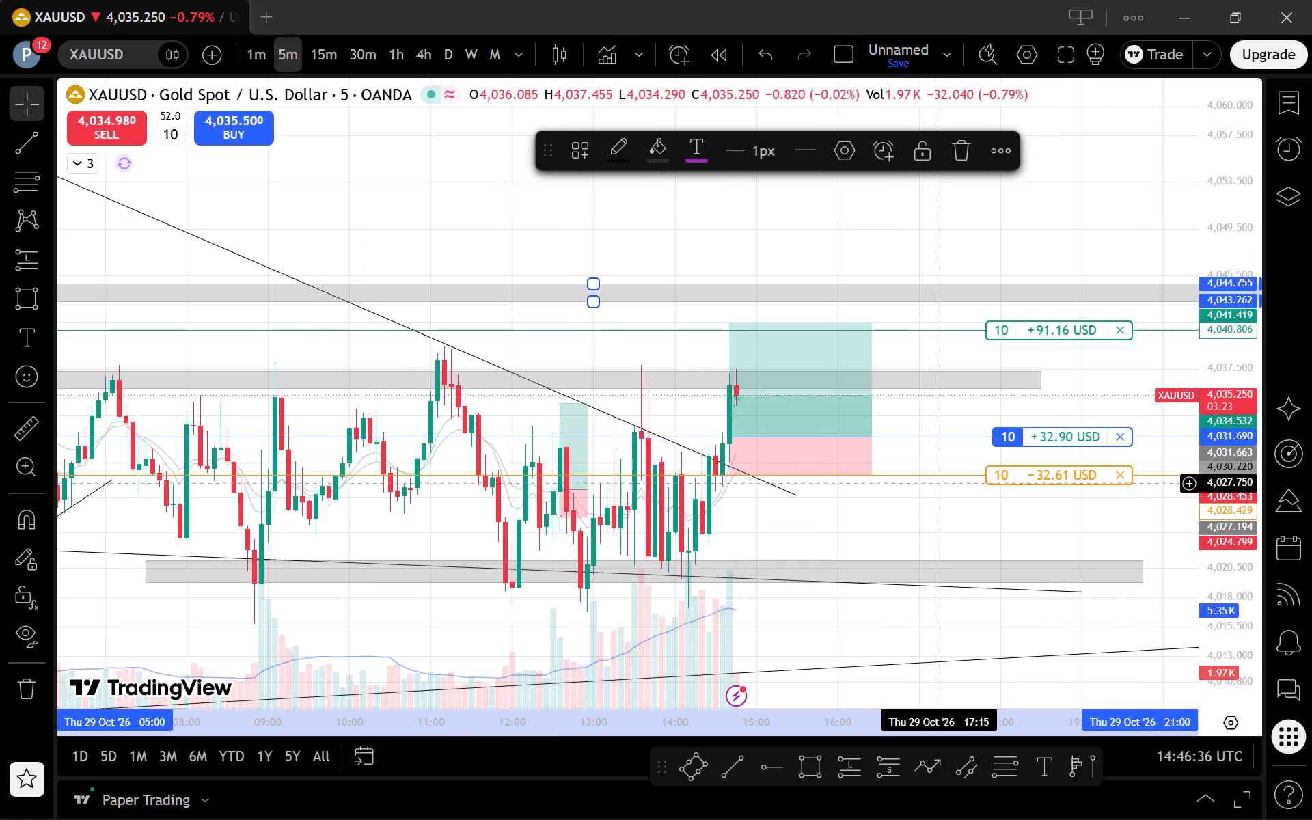
{"action": "left_click", "coordinate": [247, 47]}
{"action": "scroll", "coordinate": [863, 404], "scroll_direction": "down", "scroll_amount": 2}
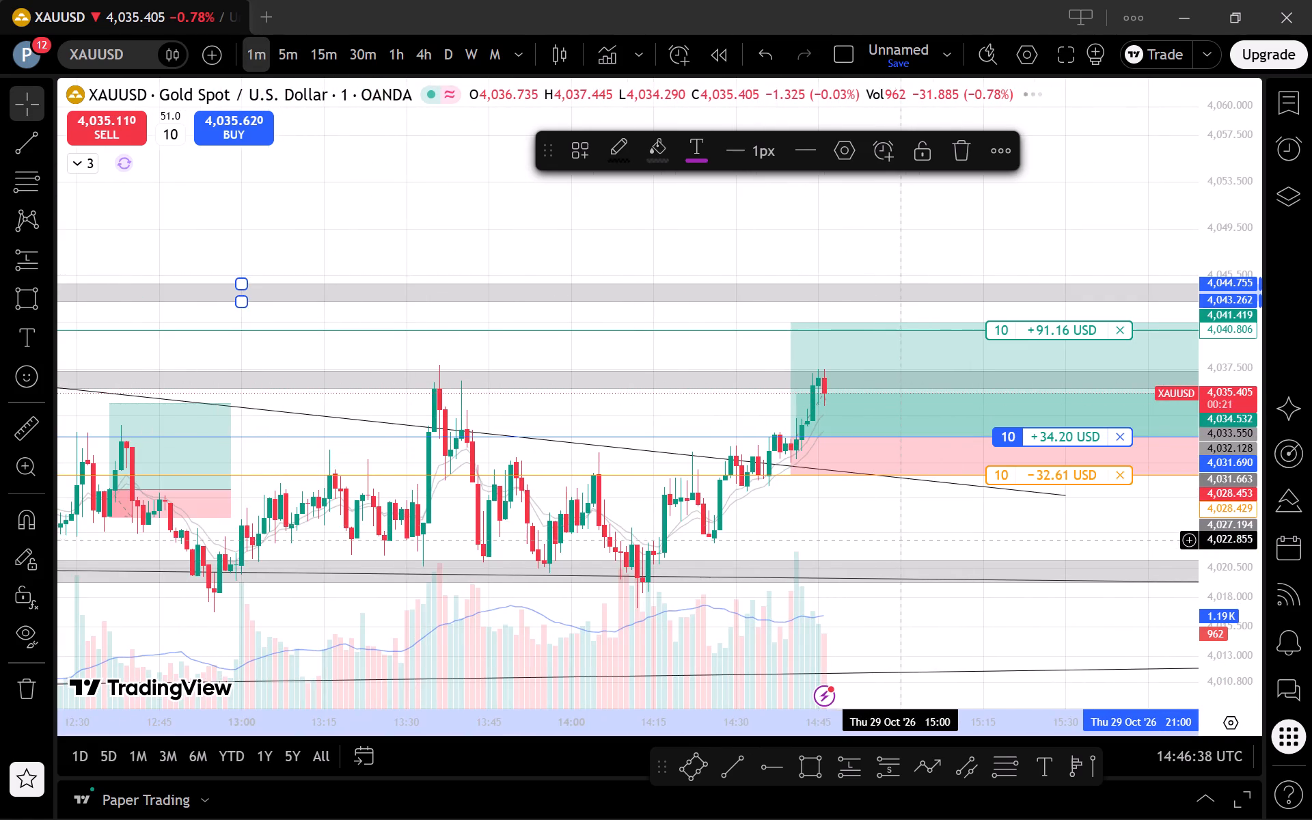
{"action": "left_click", "coordinate": [900, 541]}
{"action": "scroll", "coordinate": [900, 541], "scroll_direction": "down", "scroll_amount": 2}
{"action": "left_click_drag", "start_coordinate": [900, 541], "coordinate": [757, 542]}
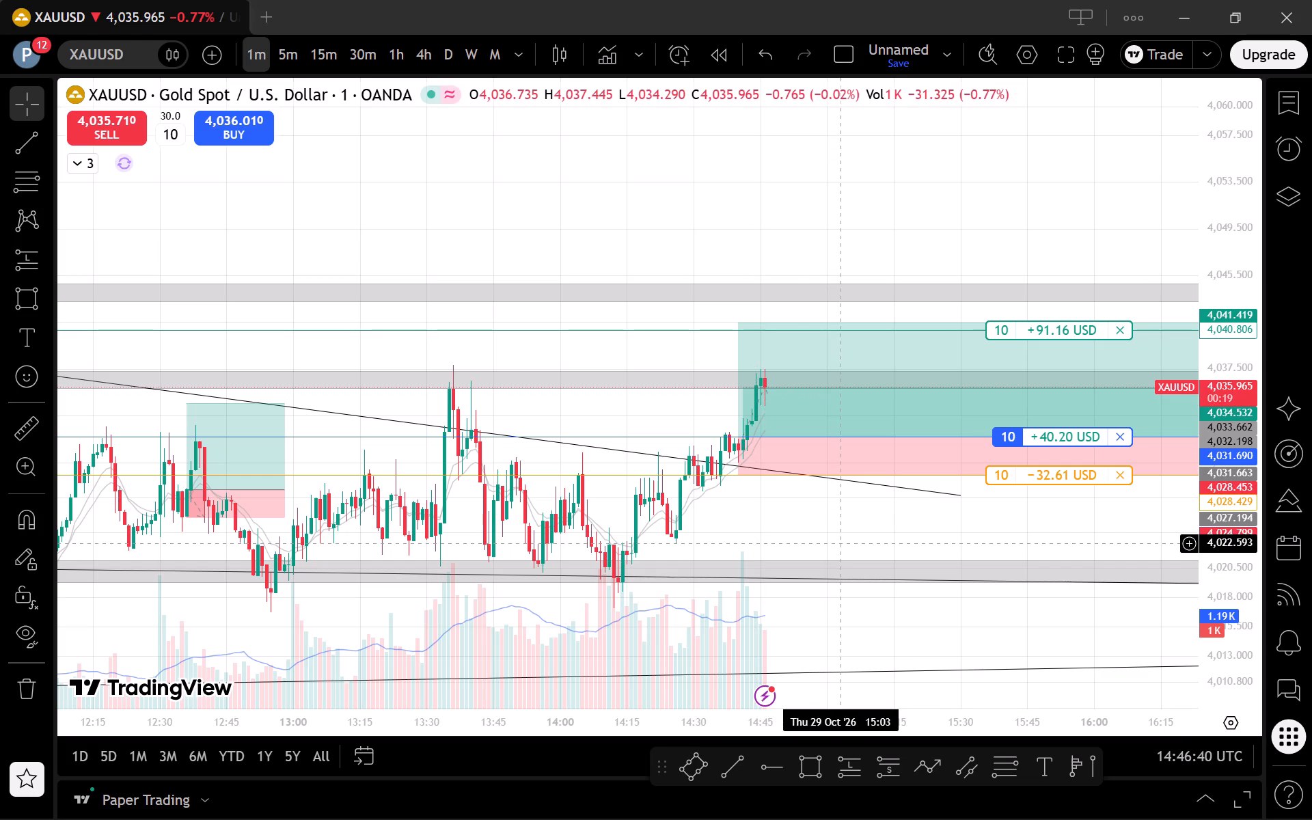
{"action": "left_click", "coordinate": [287, 53]}
{"action": "scroll", "coordinate": [695, 364], "scroll_direction": "up", "scroll_amount": 2}
{"action": "scroll", "coordinate": [899, 485], "scroll_direction": "up", "scroll_amount": 1}
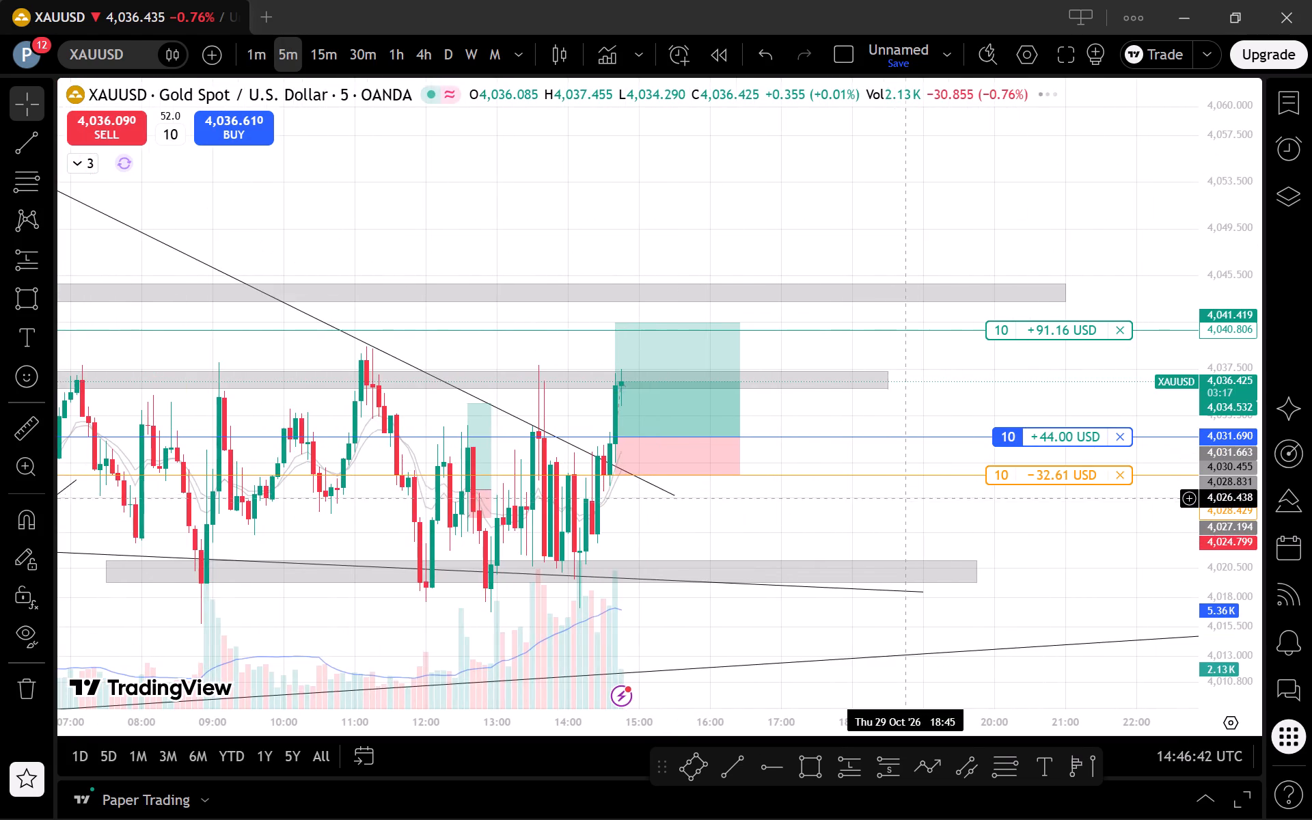
Move the lowest grey zone to span about 07:25 to 19:40 on 29 Oct with its top edge at about 4,021.
{"action": "left_click_drag", "start_coordinate": [825, 513], "coordinate": [1022, 529]}
{"action": "scroll", "coordinate": [1024, 531], "scroll_direction": "up", "scroll_amount": 1}
{"action": "left_click_drag", "start_coordinate": [957, 571], "coordinate": [962, 590]}
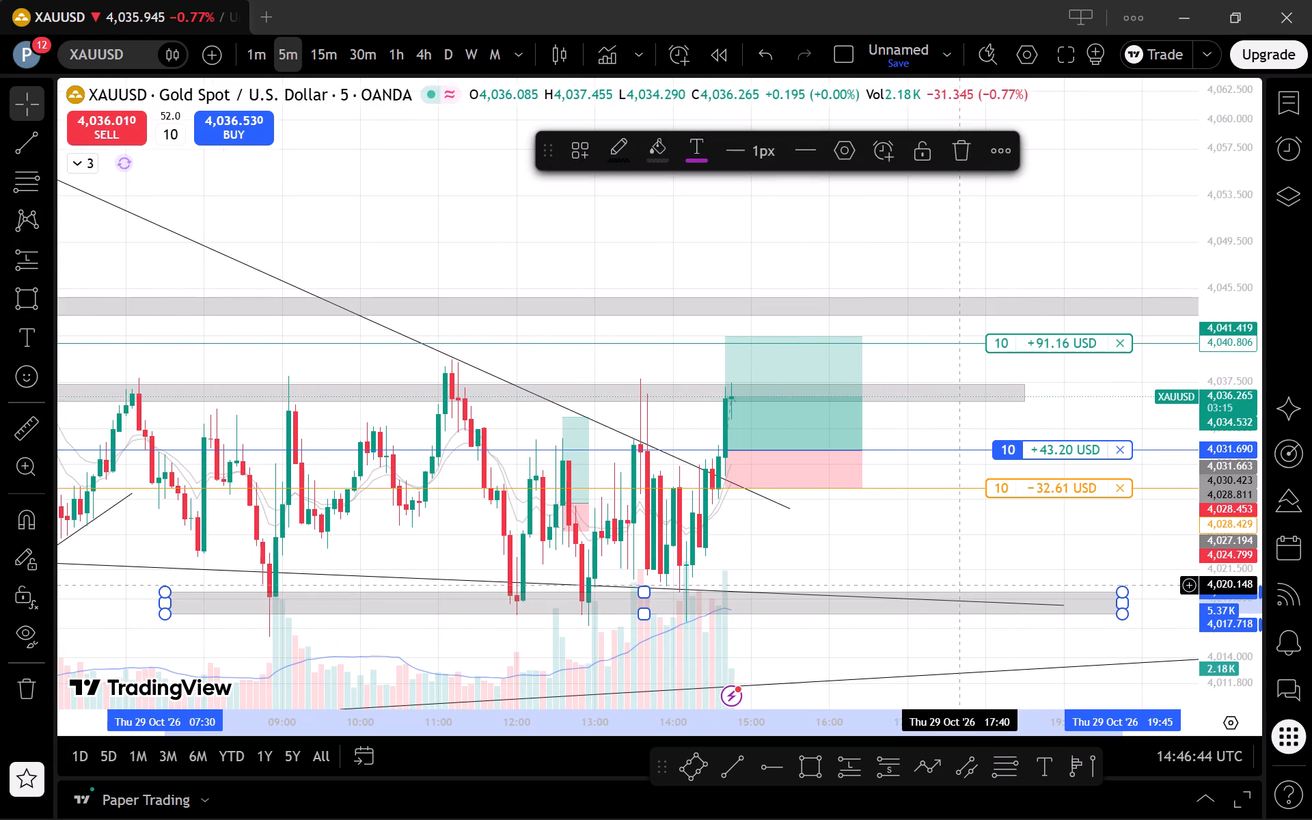
{"action": "left_click_drag", "start_coordinate": [953, 579], "coordinate": [944, 570]}
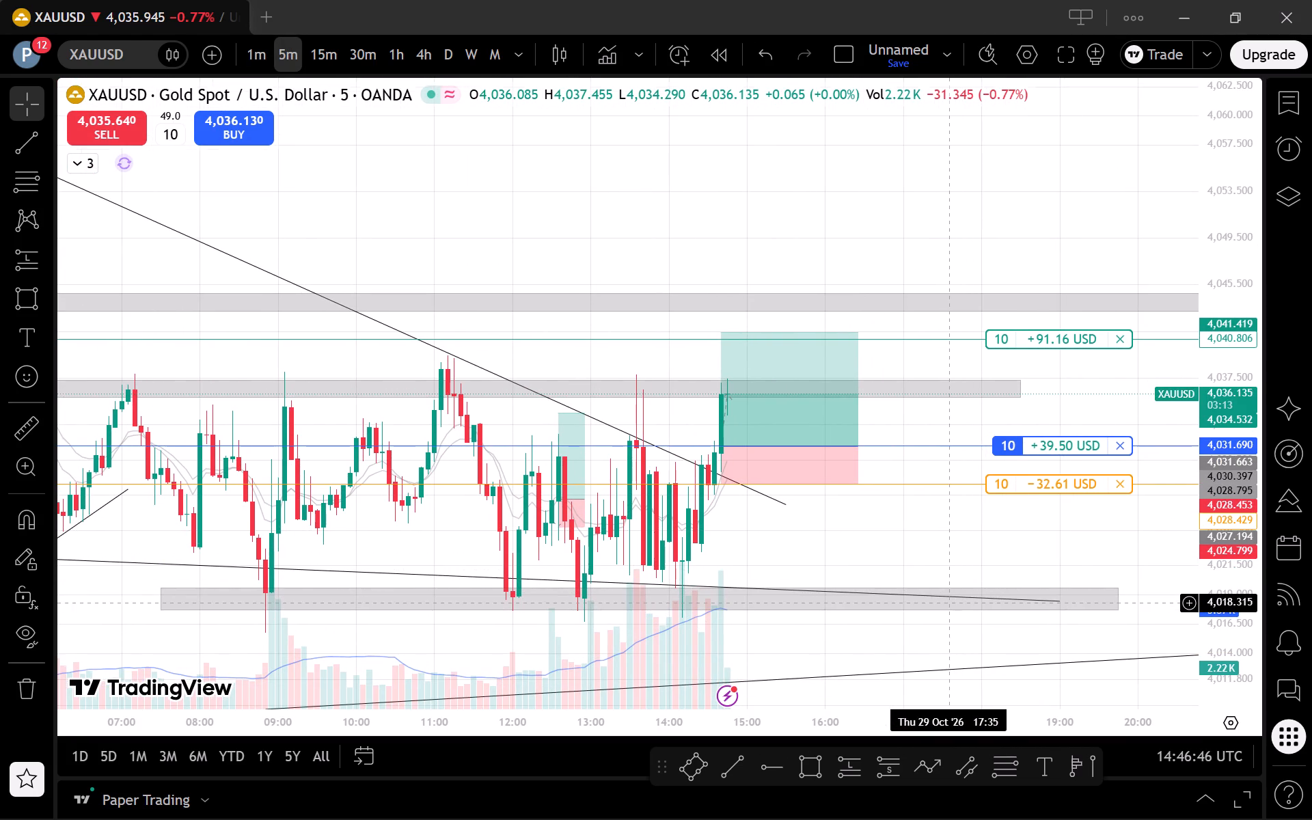
{"action": "left_click", "coordinate": [952, 607]}
{"action": "left_click_drag", "start_coordinate": [952, 607], "coordinate": [945, 591]}
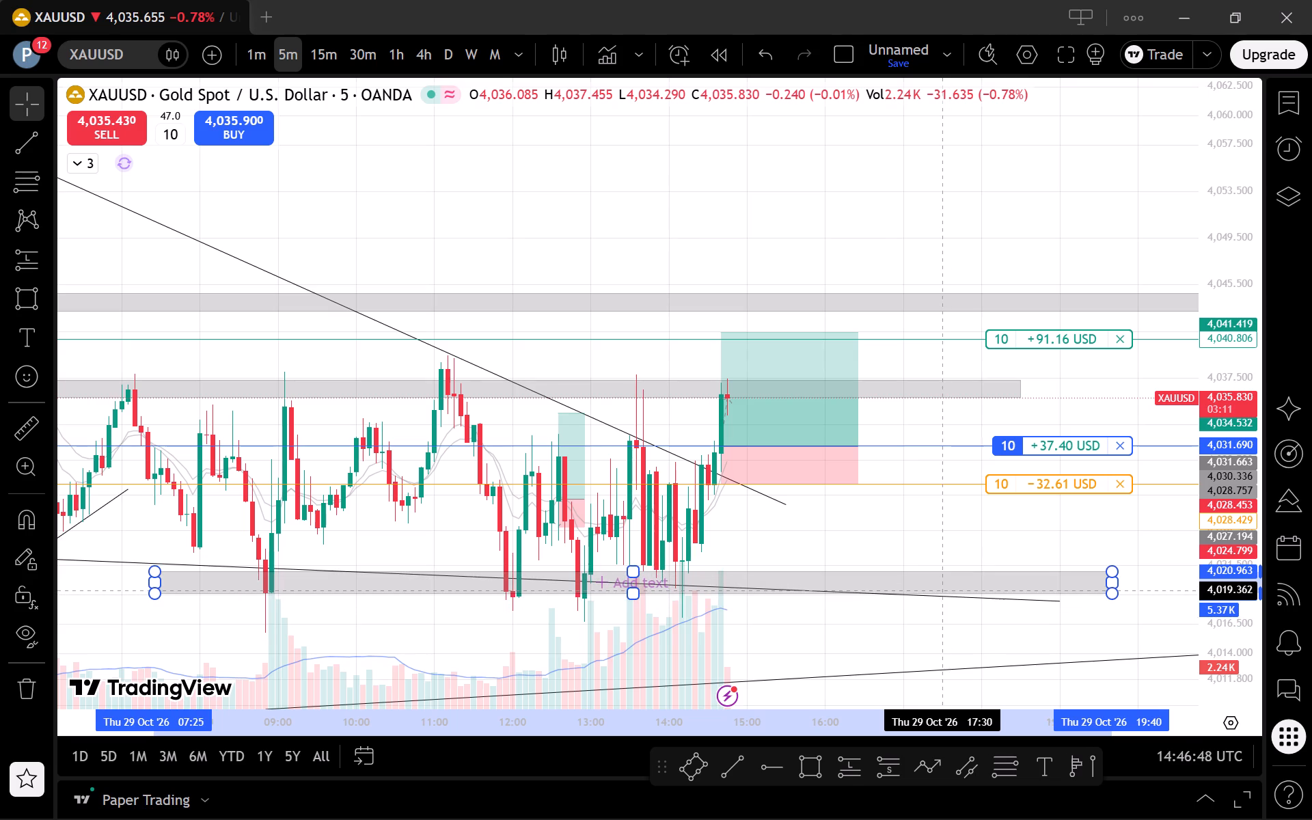
{"action": "left_click_drag", "start_coordinate": [945, 591], "coordinate": [943, 589]}
{"action": "left_click", "coordinate": [903, 634]}
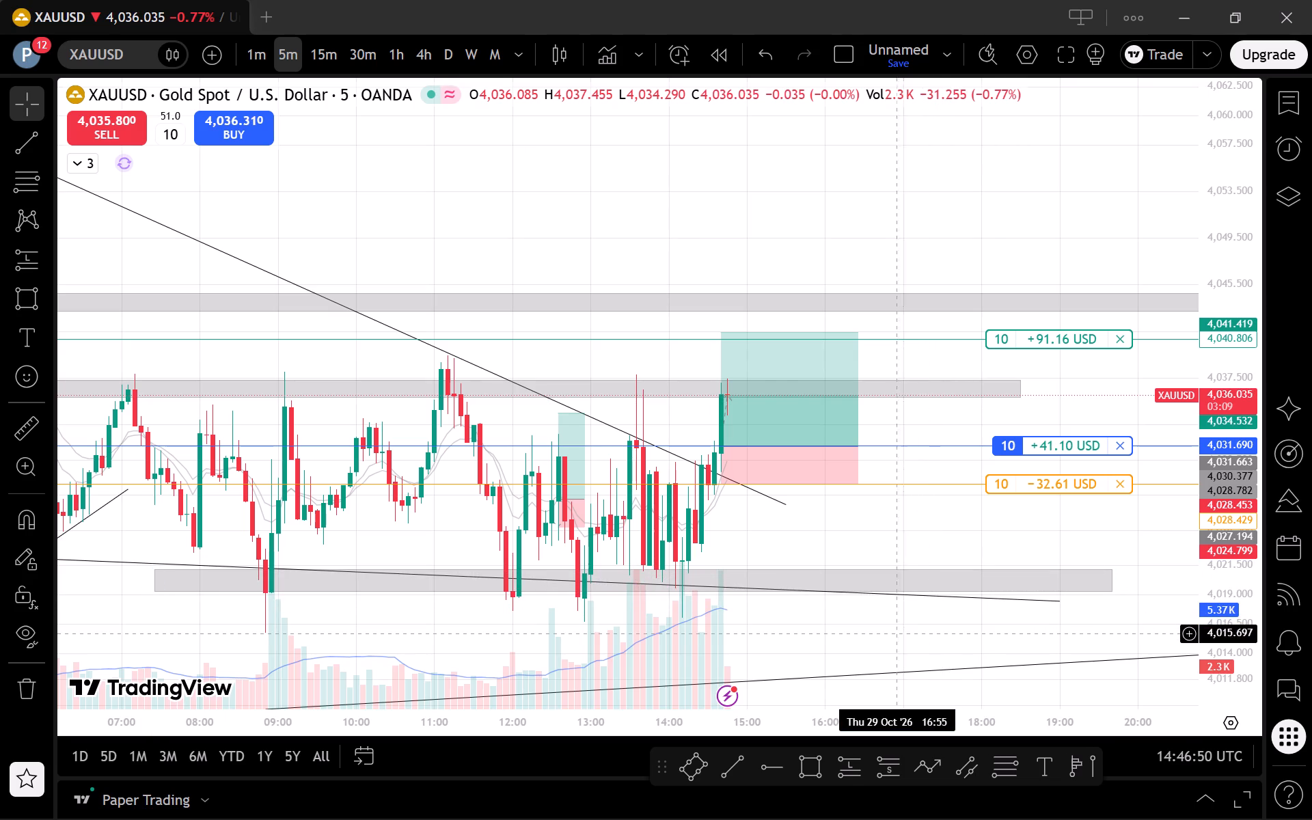
On the 1-minute chart, shorten the open trade's long position drawing to end at about 15:20 on 29 Oct.
{"action": "scroll", "coordinate": [1032, 533], "scroll_direction": "up", "scroll_amount": 1}
{"action": "left_click_drag", "start_coordinate": [974, 531], "coordinate": [1149, 549]}
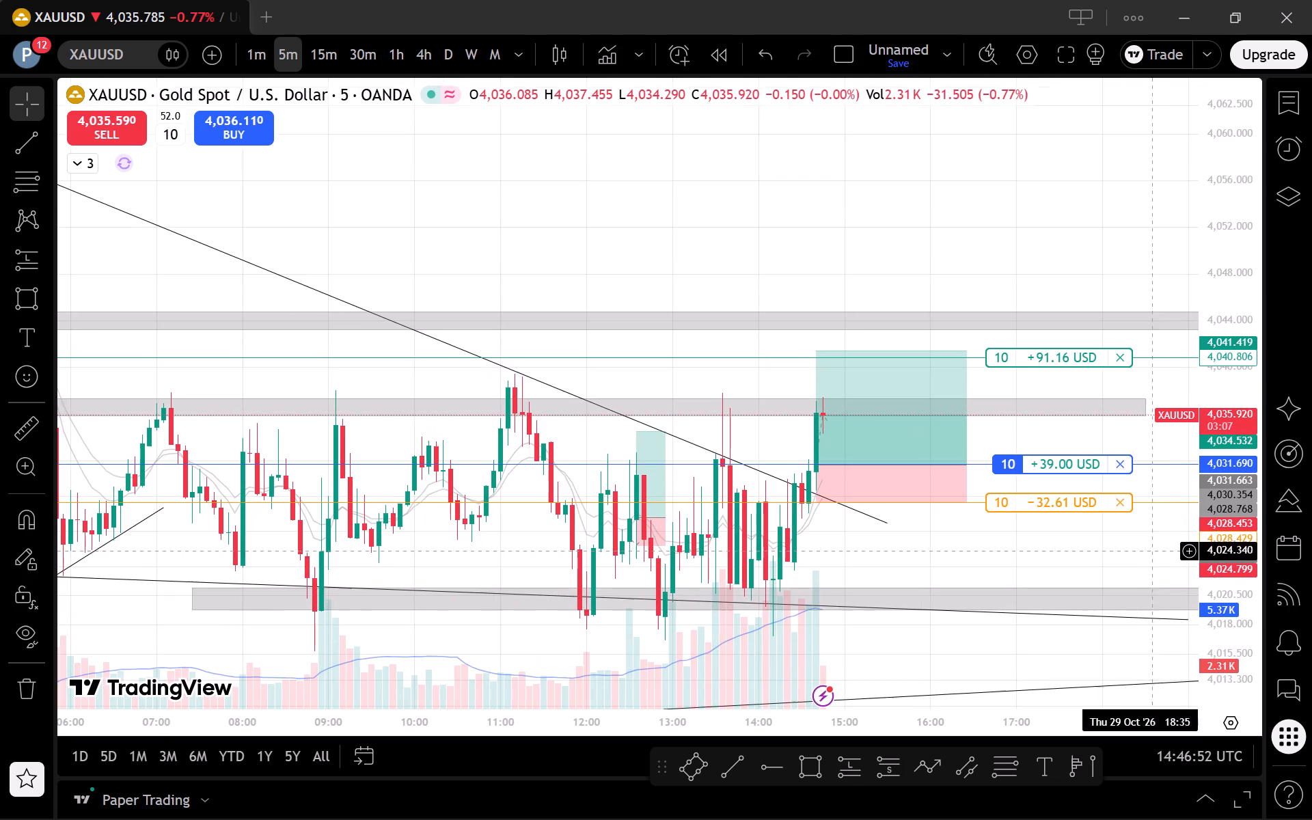
{"action": "left_click_drag", "start_coordinate": [1221, 578], "coordinate": [1199, 518]}
{"action": "left_click", "coordinate": [253, 51]}
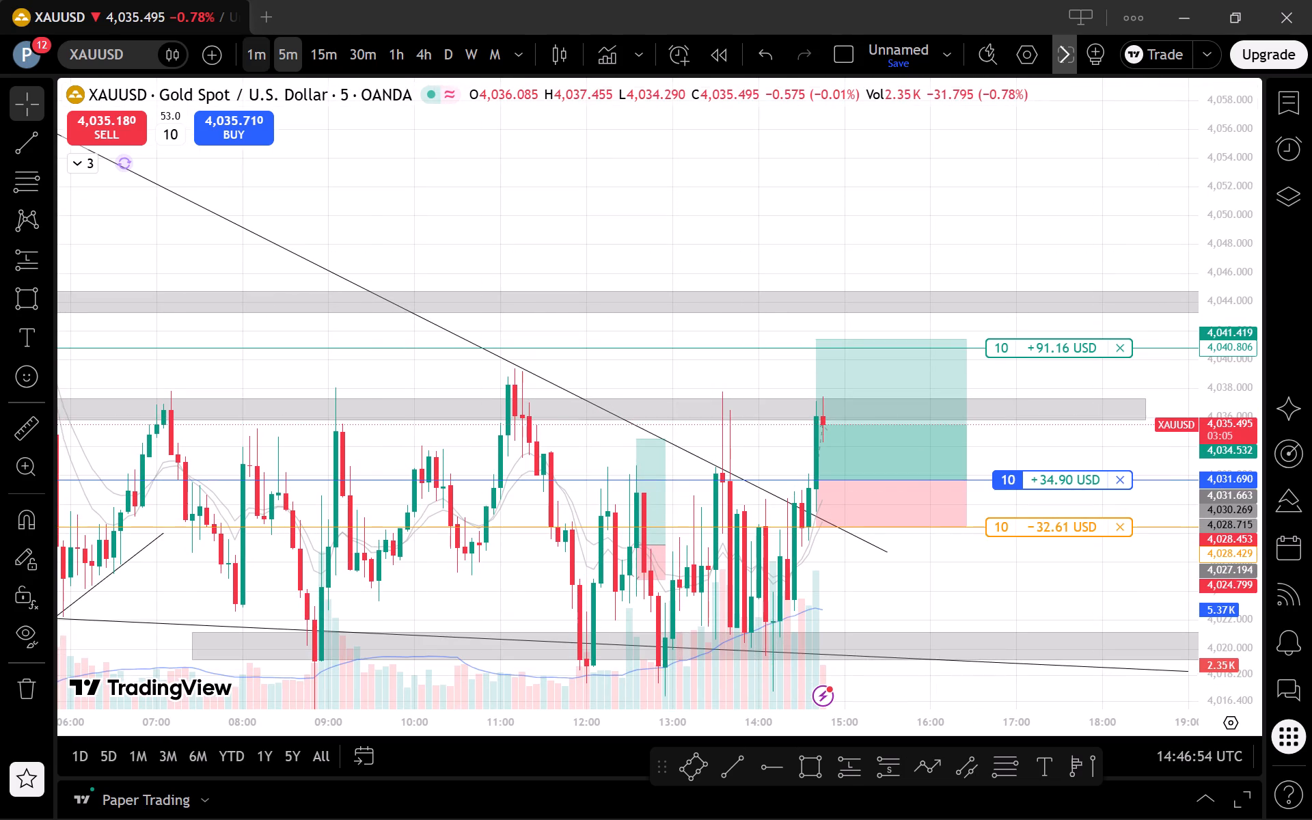
{"action": "scroll", "coordinate": [896, 551], "scroll_direction": "up", "scroll_amount": 2}
{"action": "left_click_drag", "start_coordinate": [1053, 587], "coordinate": [526, 584]}
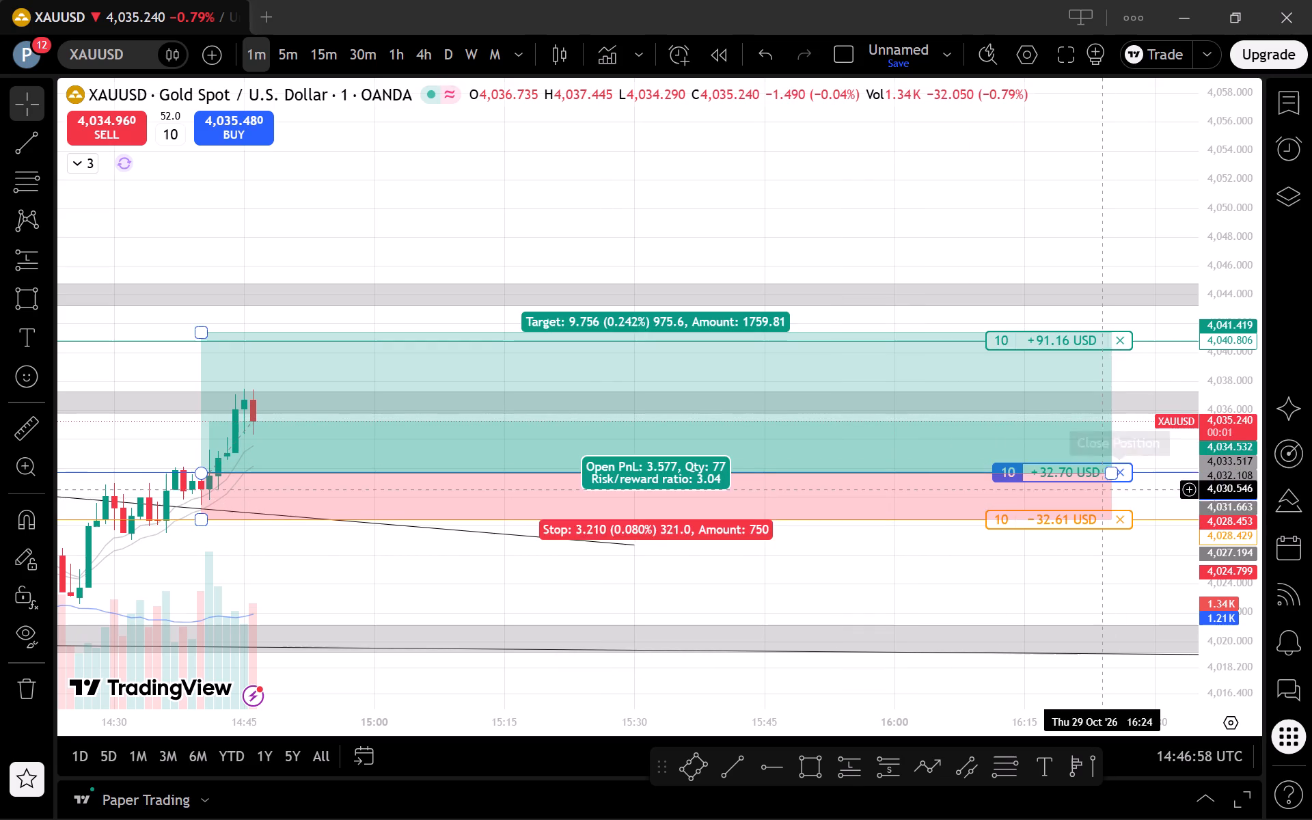
{"action": "left_click", "coordinate": [1084, 451]}
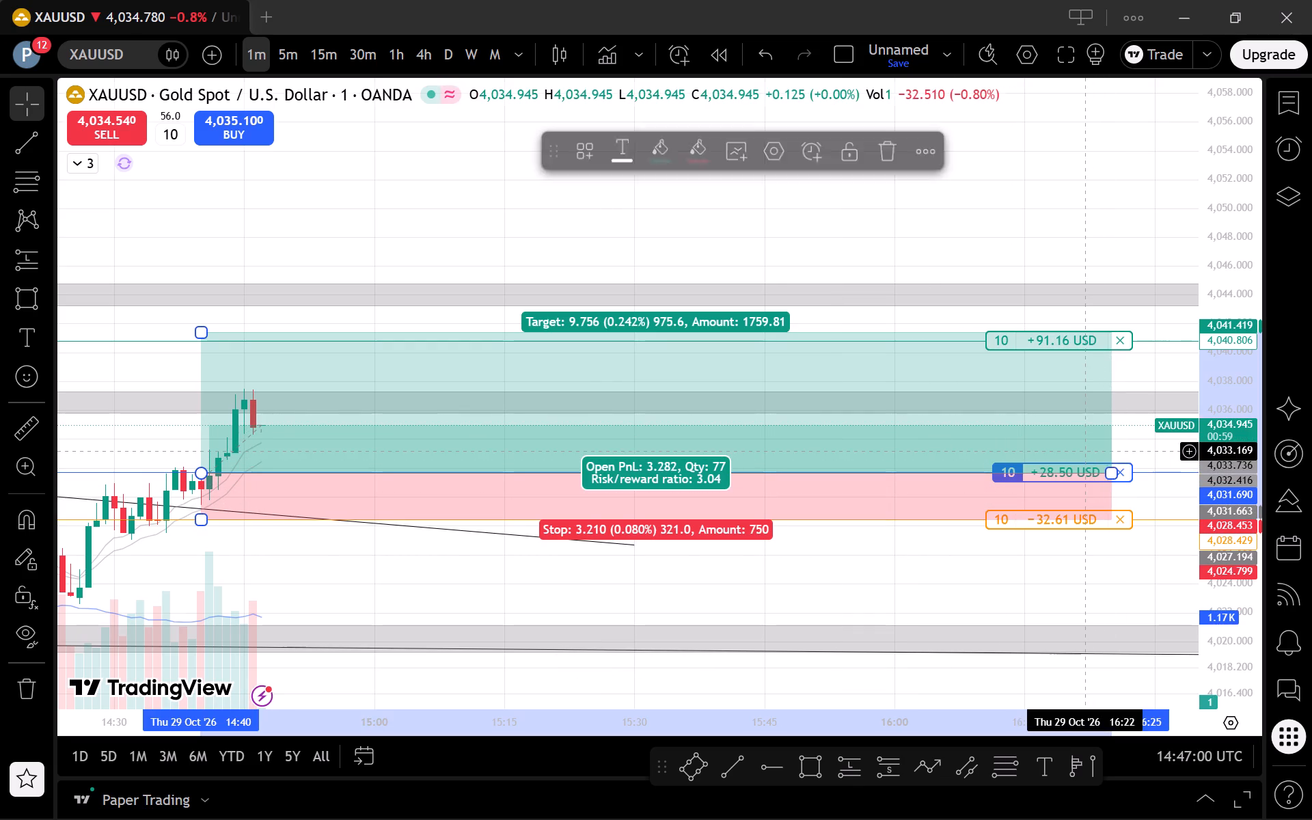
{"action": "left_click_drag", "start_coordinate": [1037, 579], "coordinate": [815, 605]}
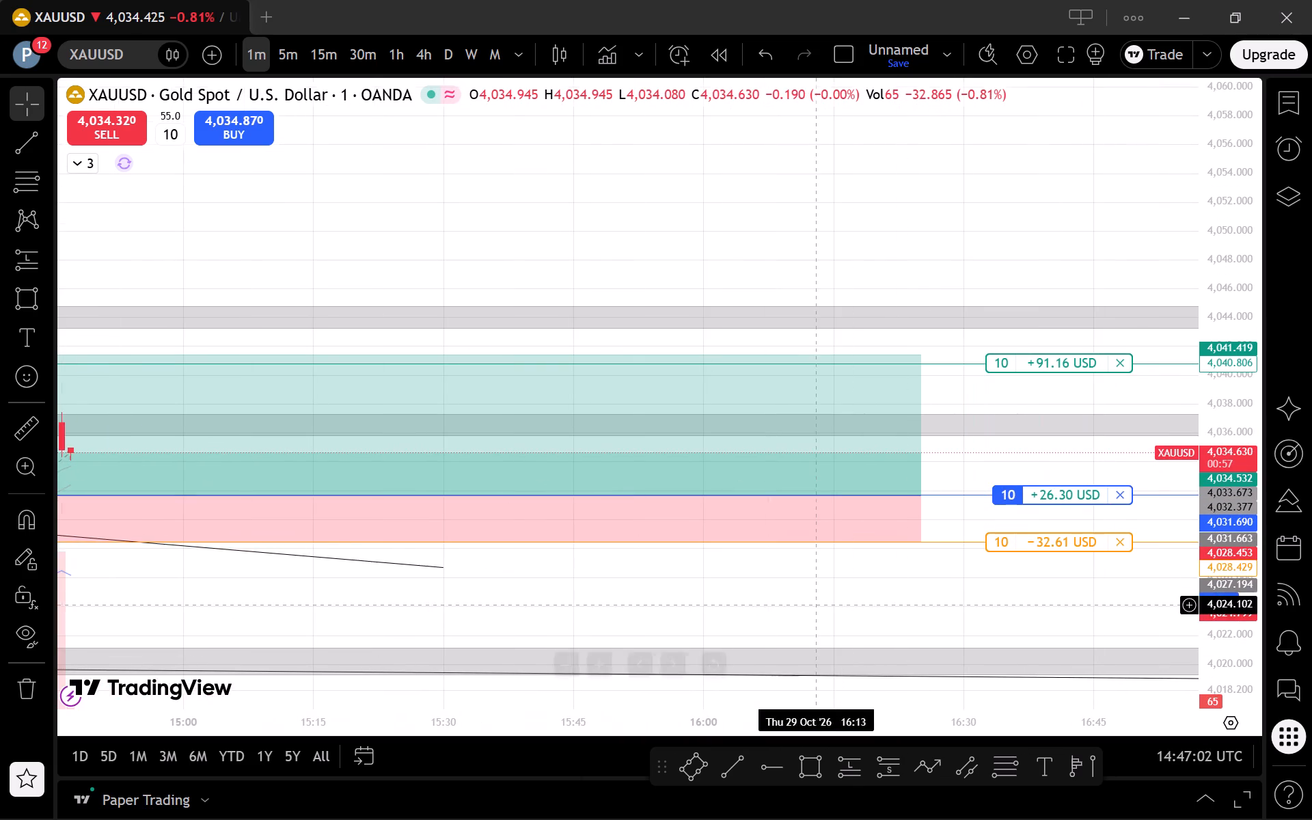
{"action": "left_click_drag", "start_coordinate": [923, 493], "coordinate": [611, 508]}
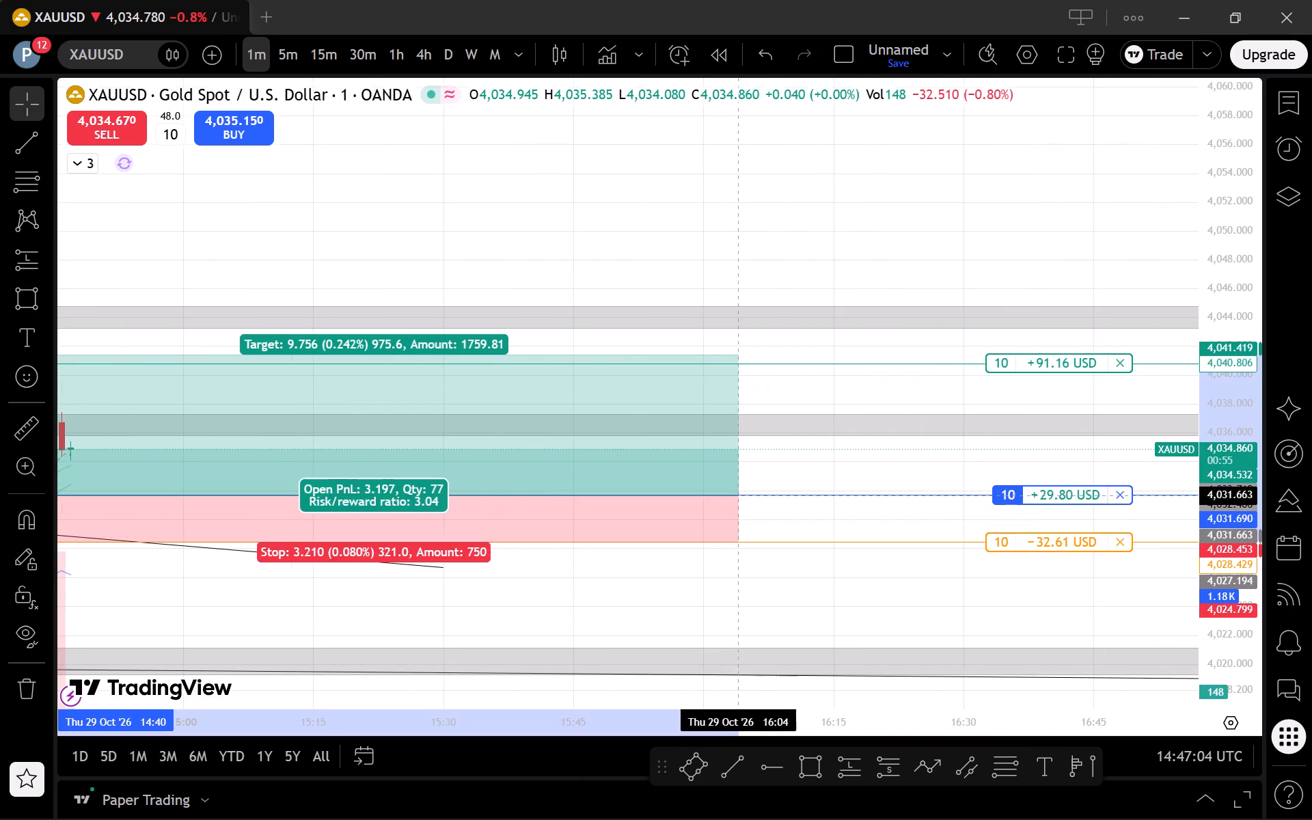
{"action": "left_click_drag", "start_coordinate": [611, 508], "coordinate": [368, 507]}
Examine the open trade's 1-minute price action against the entry, target and grey resistance zones.
{"action": "left_click_drag", "start_coordinate": [334, 218], "coordinate": [1199, 223]}
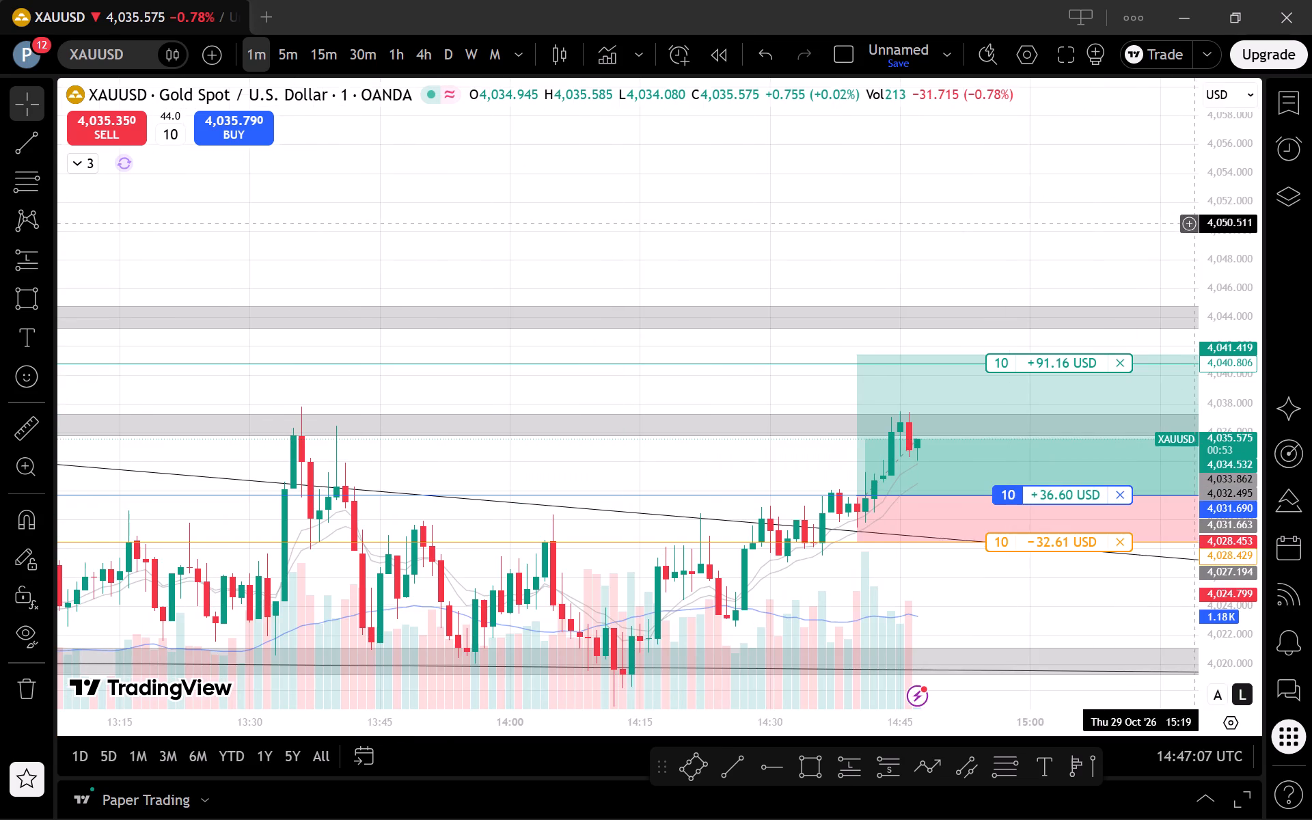
{"action": "left_click_drag", "start_coordinate": [668, 487], "coordinate": [374, 433]}
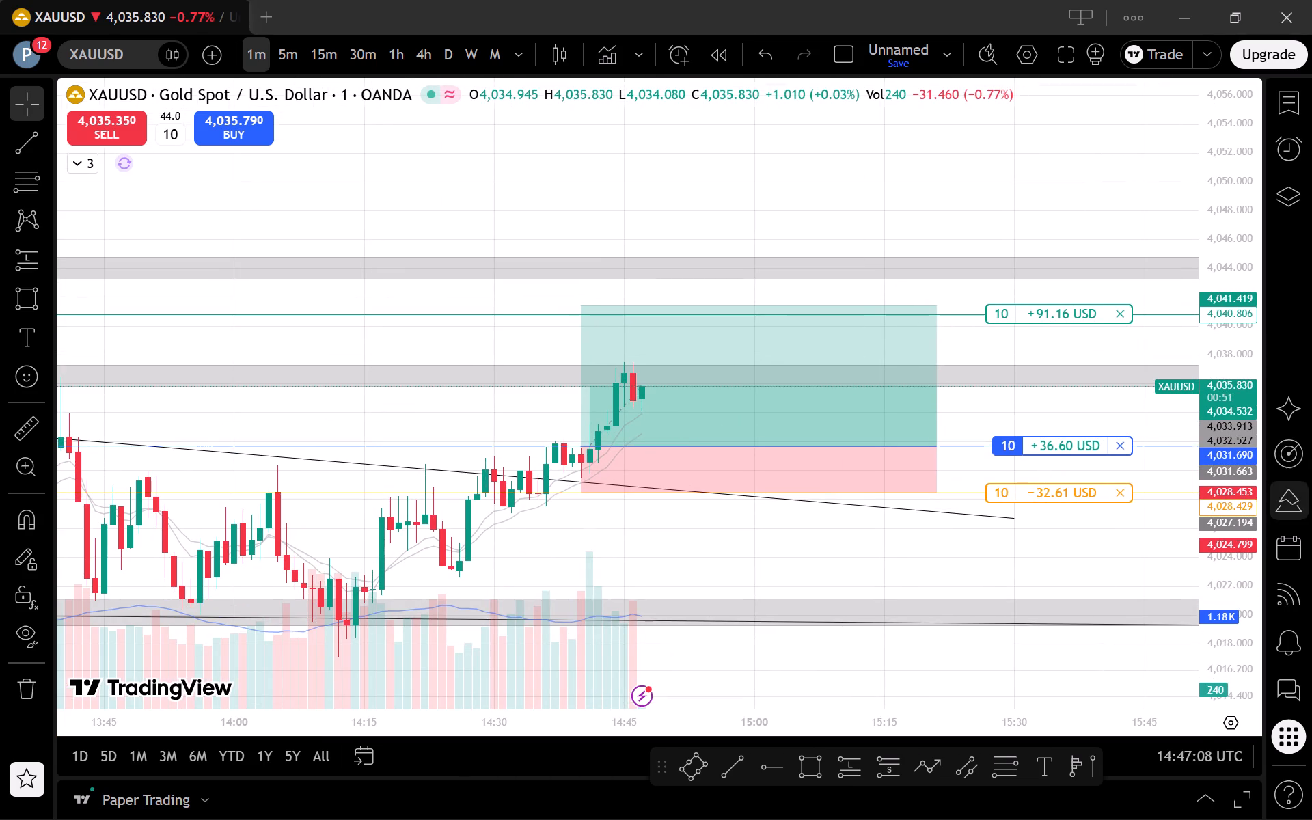
{"action": "left_click_drag", "start_coordinate": [1242, 606], "coordinate": [1209, 480]}
{"action": "scroll", "coordinate": [1201, 471], "scroll_direction": "down", "scroll_amount": 3}
{"action": "scroll", "coordinate": [1098, 429], "scroll_direction": "down", "scroll_amount": 1}
{"action": "left_click_drag", "start_coordinate": [1097, 428], "coordinate": [1066, 432]}
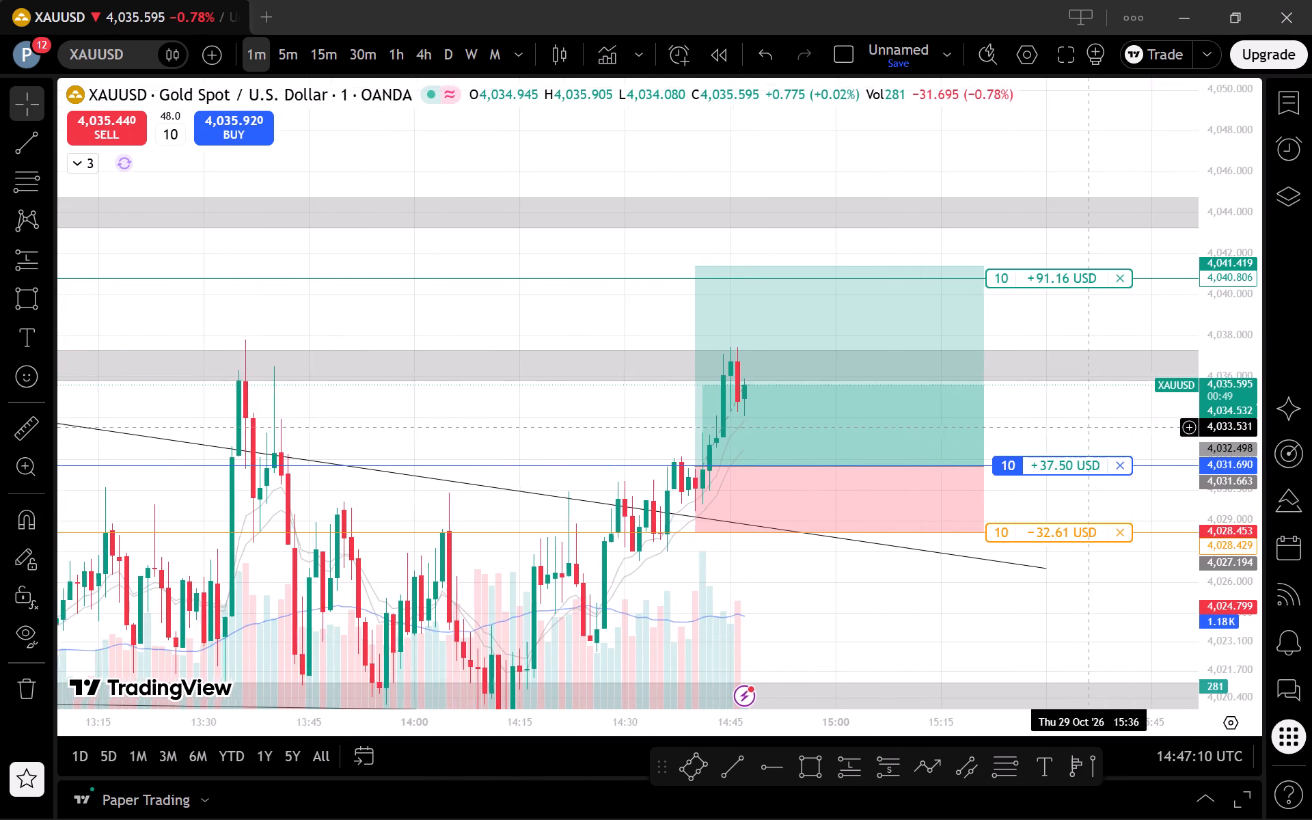
{"action": "left_click_drag", "start_coordinate": [1066, 432], "coordinate": [1061, 432]}
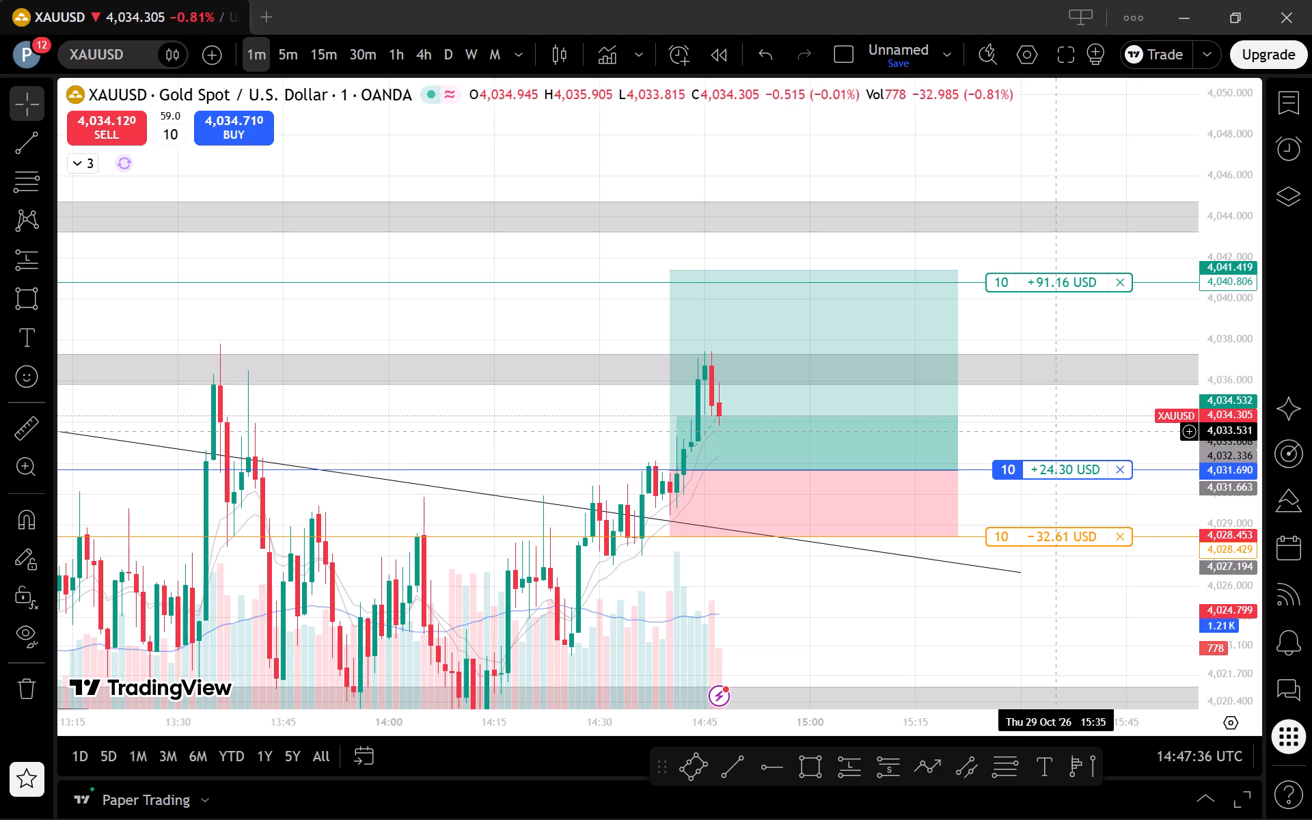
Compare the pullback towards the entry with the grey zones and trend lines on the 5-minute and 1-minute charts, ending on 5-minute.
{"action": "left_click", "coordinate": [288, 46]}
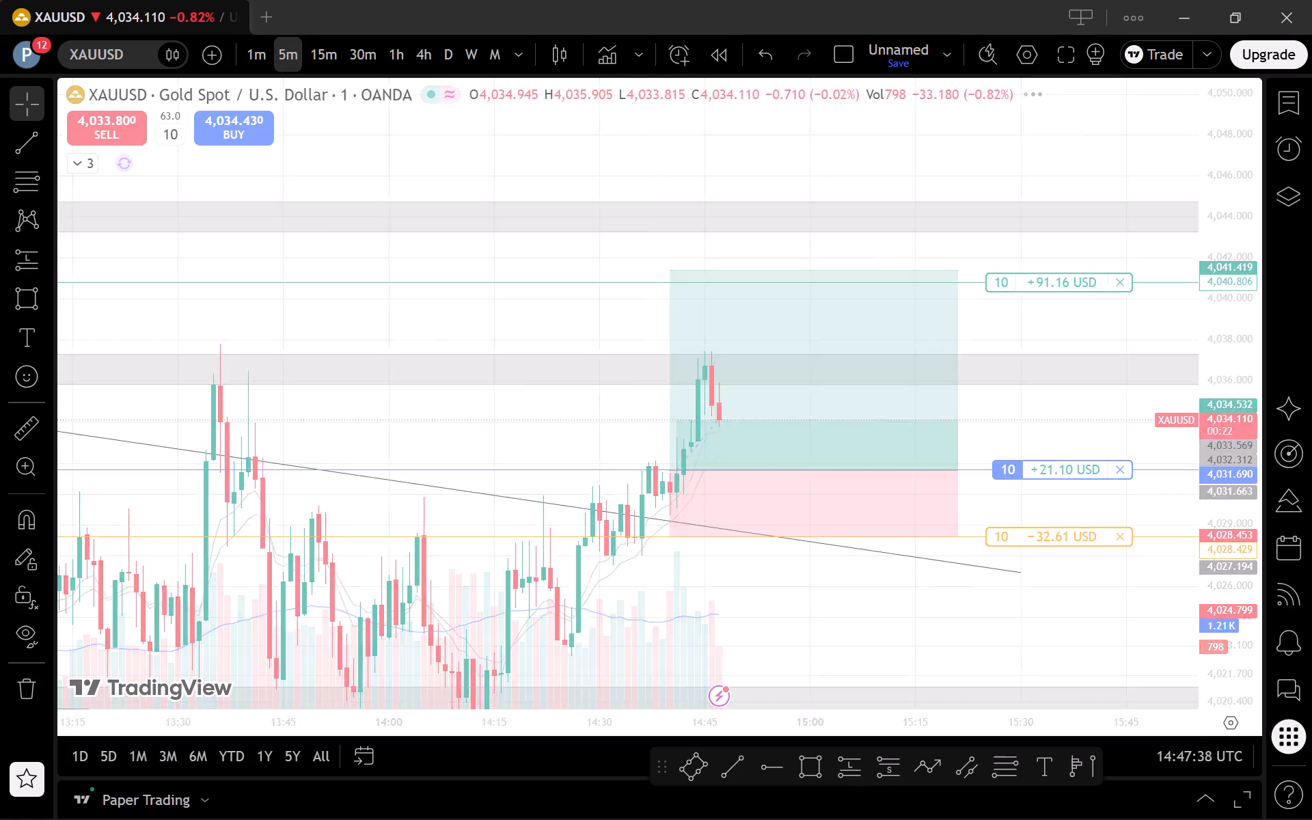
{"action": "left_click_drag", "start_coordinate": [1240, 504], "coordinate": [1248, 627]}
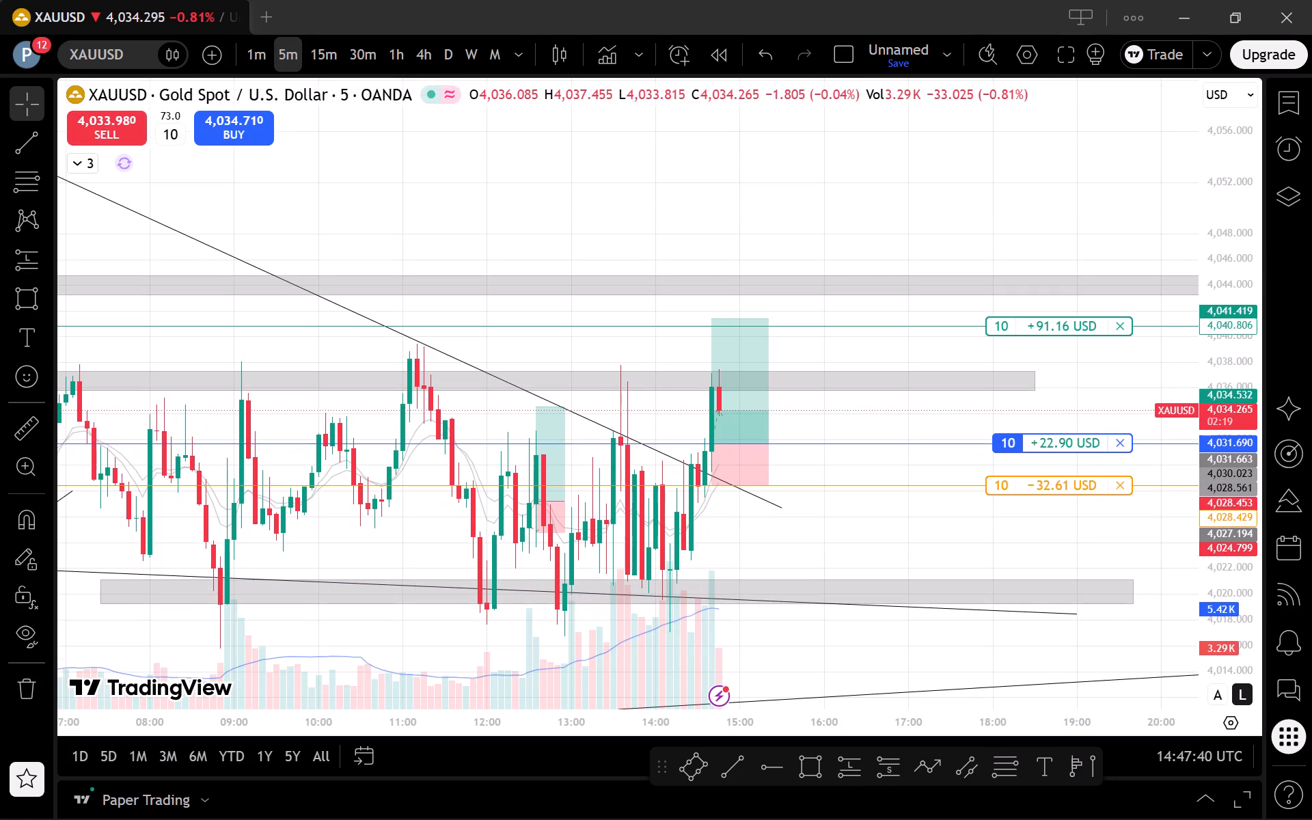
{"action": "scroll", "coordinate": [1212, 605], "scroll_direction": "down", "scroll_amount": 2}
{"action": "scroll", "coordinate": [879, 571], "scroll_direction": "down", "scroll_amount": 4}
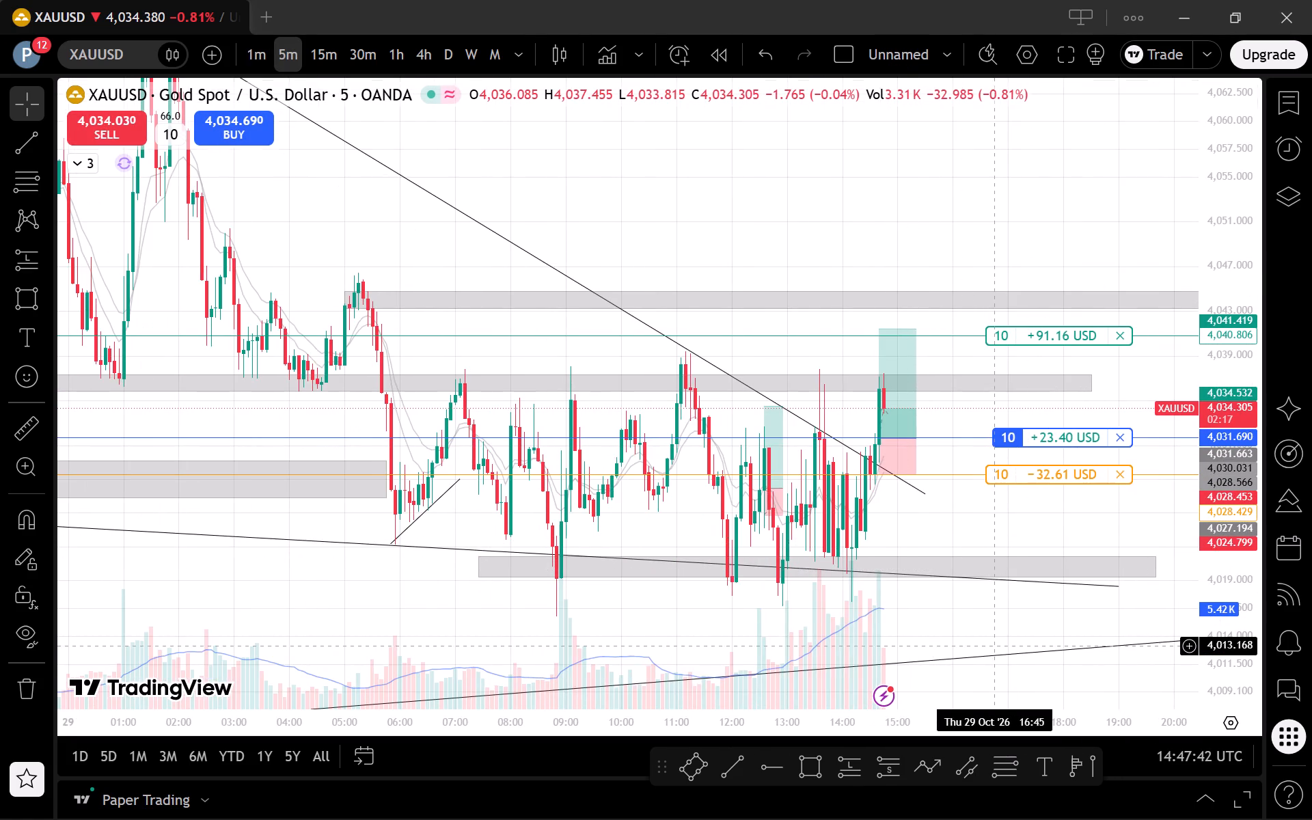
{"action": "scroll", "coordinate": [994, 646], "scroll_direction": "up", "scroll_amount": 2}
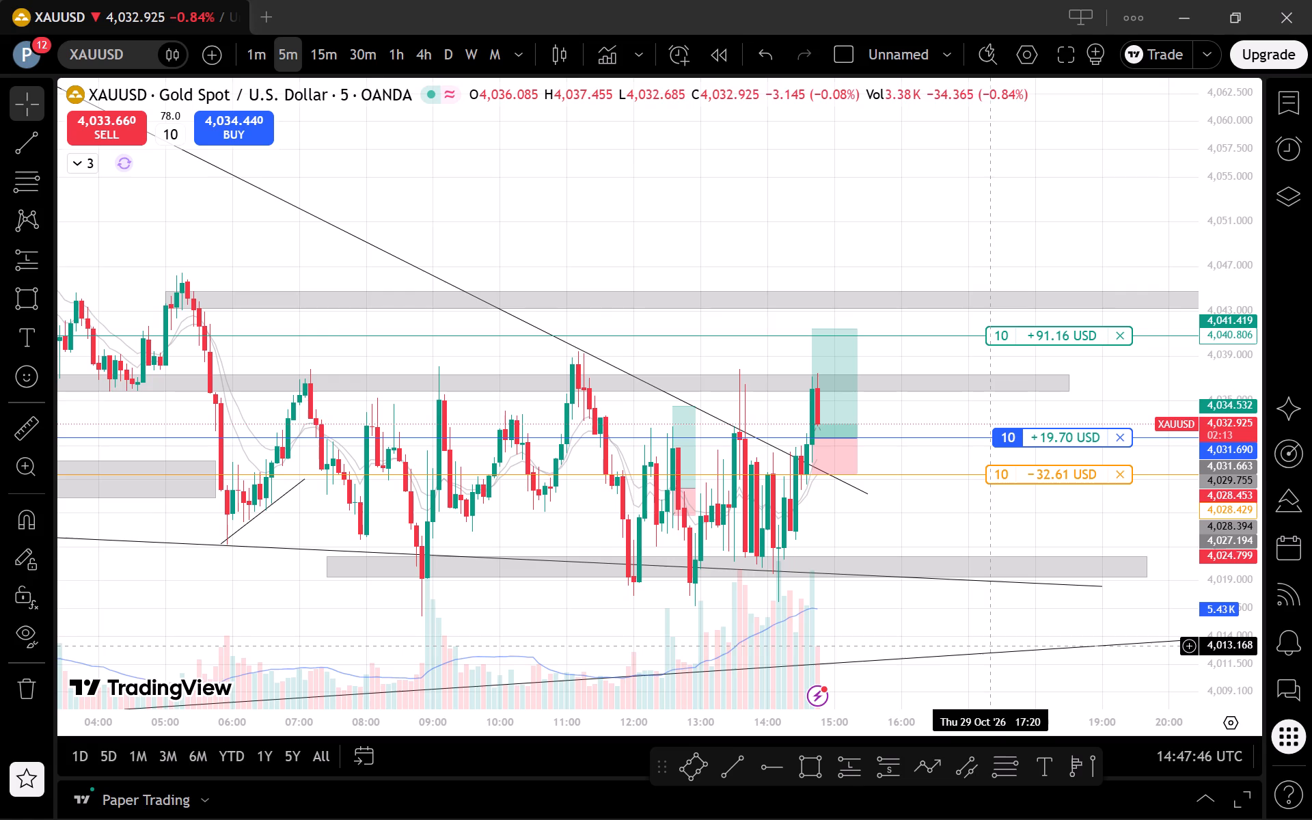
{"action": "left_click", "coordinate": [258, 51]}
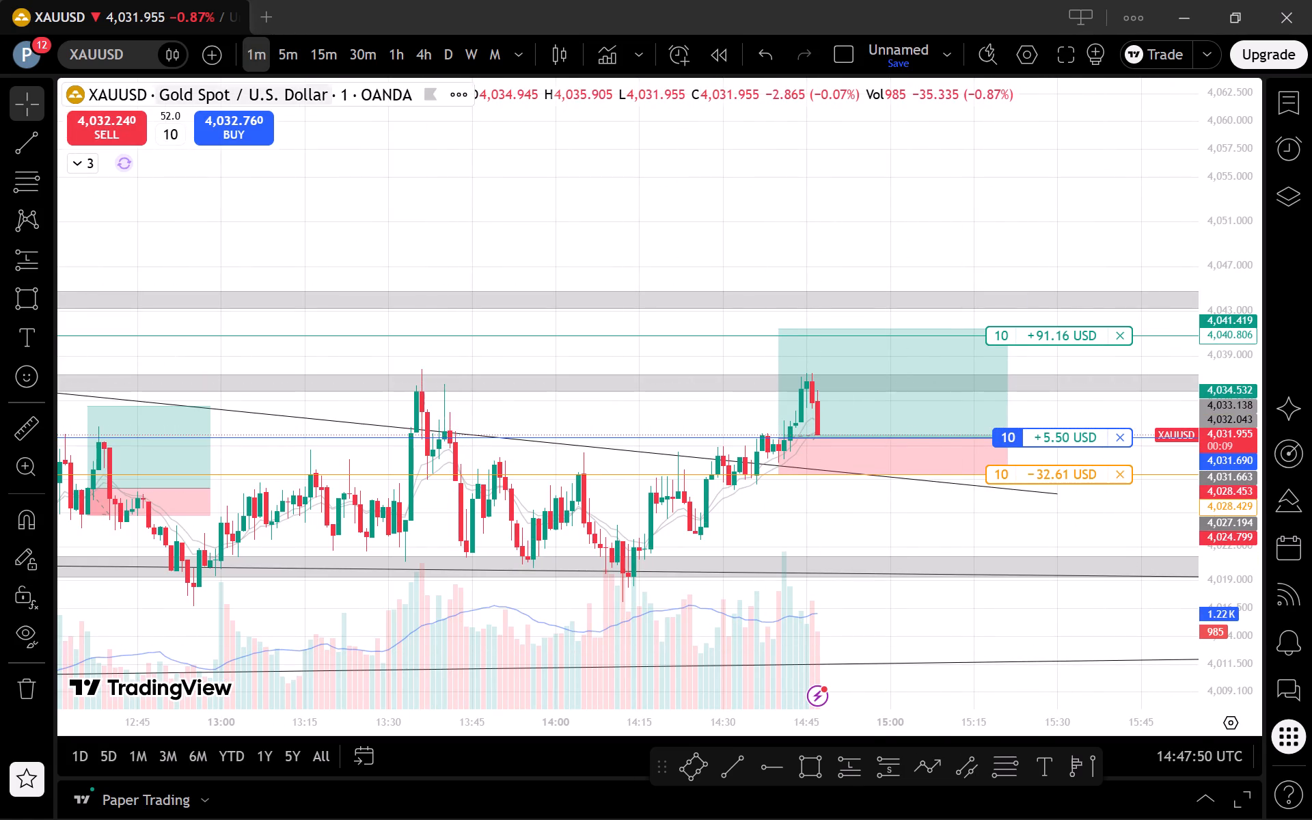
{"action": "left_click", "coordinate": [286, 51]}
{"action": "scroll", "coordinate": [779, 447], "scroll_direction": "up", "scroll_amount": 1}
{"action": "scroll", "coordinate": [862, 497], "scroll_direction": "up", "scroll_amount": 1}
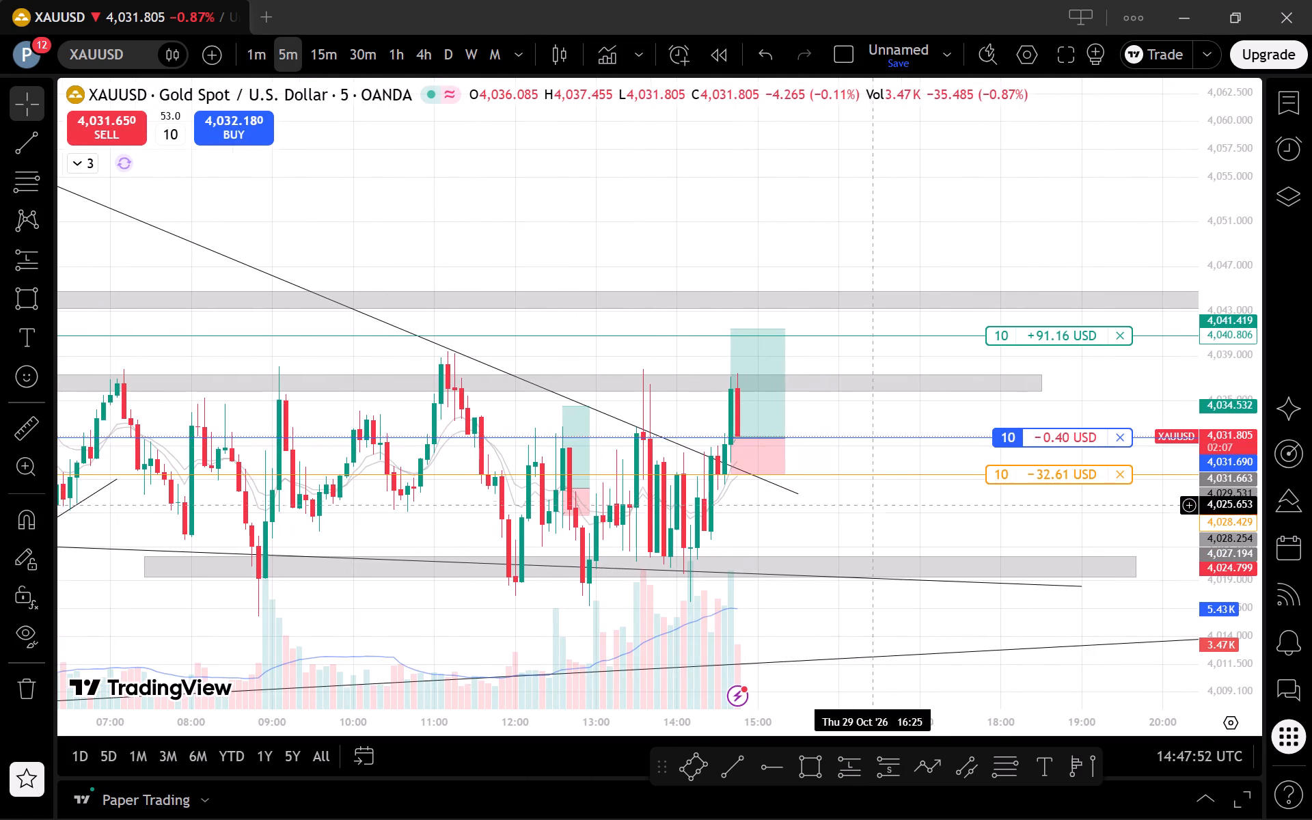
Raise the stop of the open trade's long position drawing to about 4,029.3.
{"action": "left_click_drag", "start_coordinate": [925, 532], "coordinate": [948, 526]}
{"action": "scroll", "coordinate": [967, 525], "scroll_direction": "up", "scroll_amount": 1}
{"action": "left_click_drag", "start_coordinate": [969, 524], "coordinate": [972, 524]}
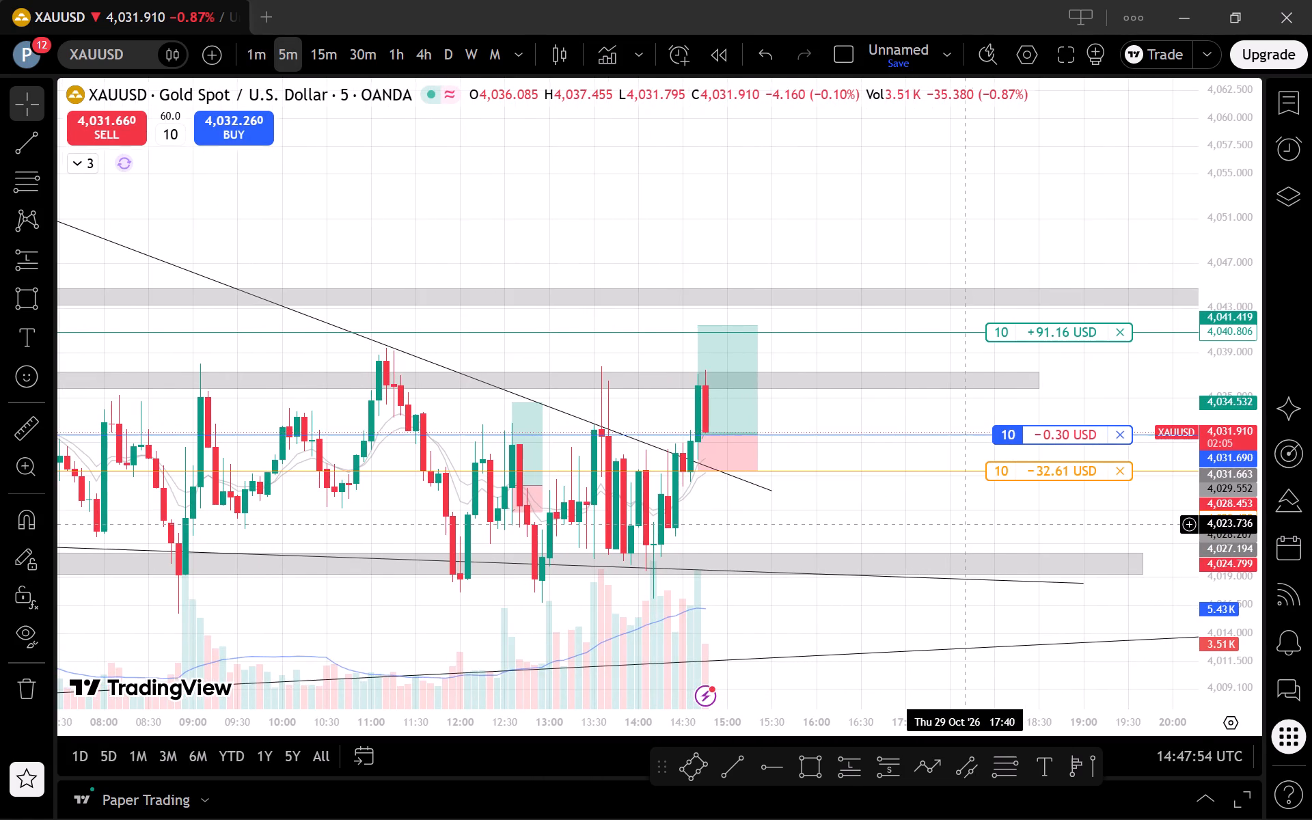
{"action": "left_click_drag", "start_coordinate": [972, 524], "coordinate": [1013, 519]}
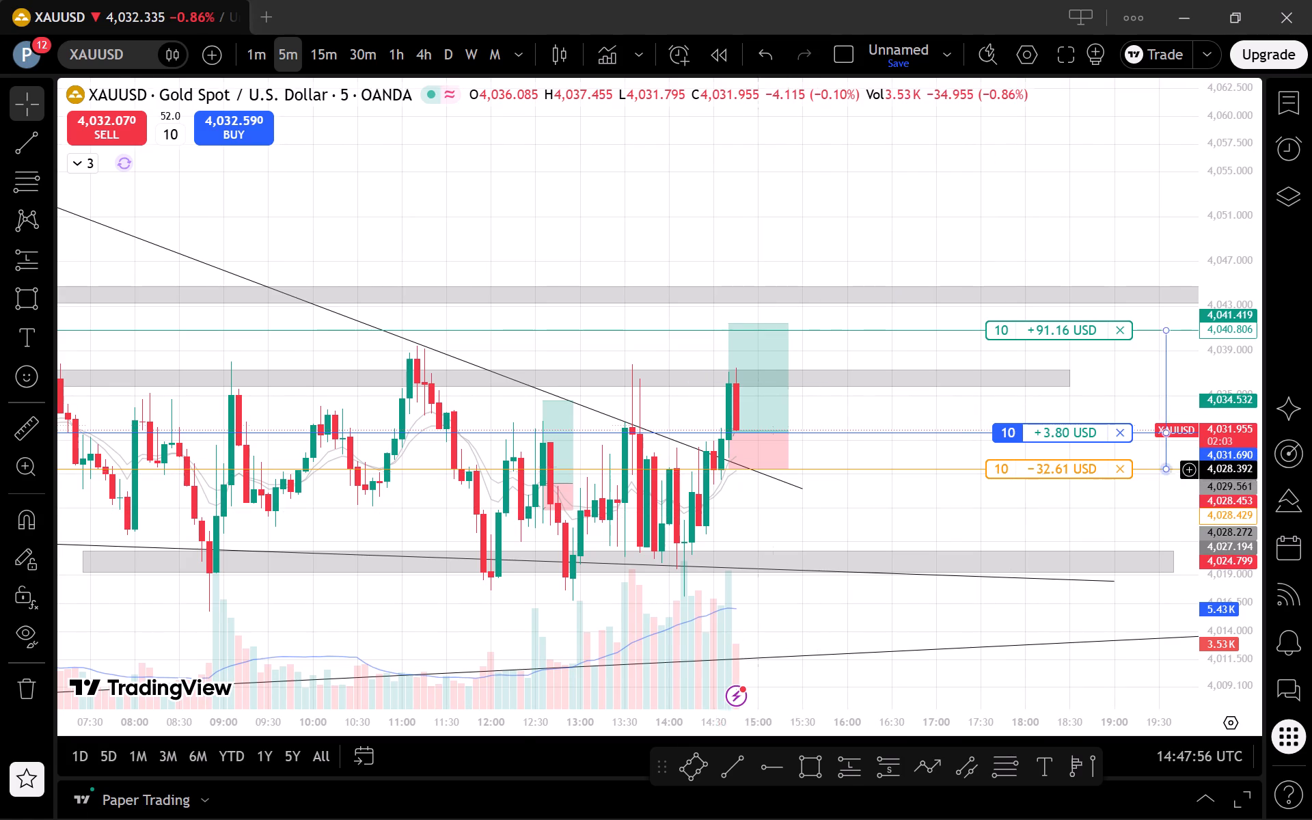
{"action": "left_click_drag", "start_coordinate": [731, 467], "coordinate": [757, 460]}
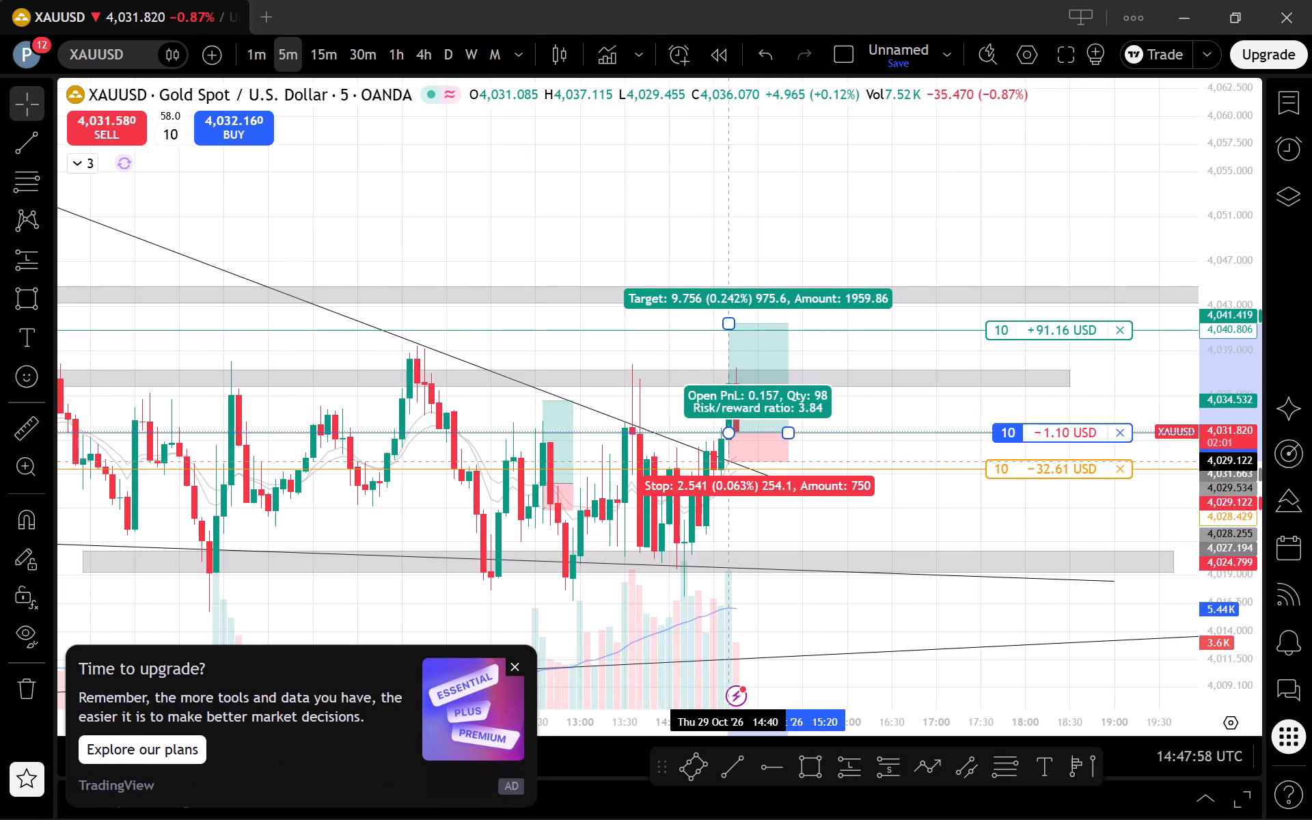
{"action": "left_click_drag", "start_coordinate": [757, 460], "coordinate": [762, 460]}
{"action": "left_click", "coordinate": [948, 489]}
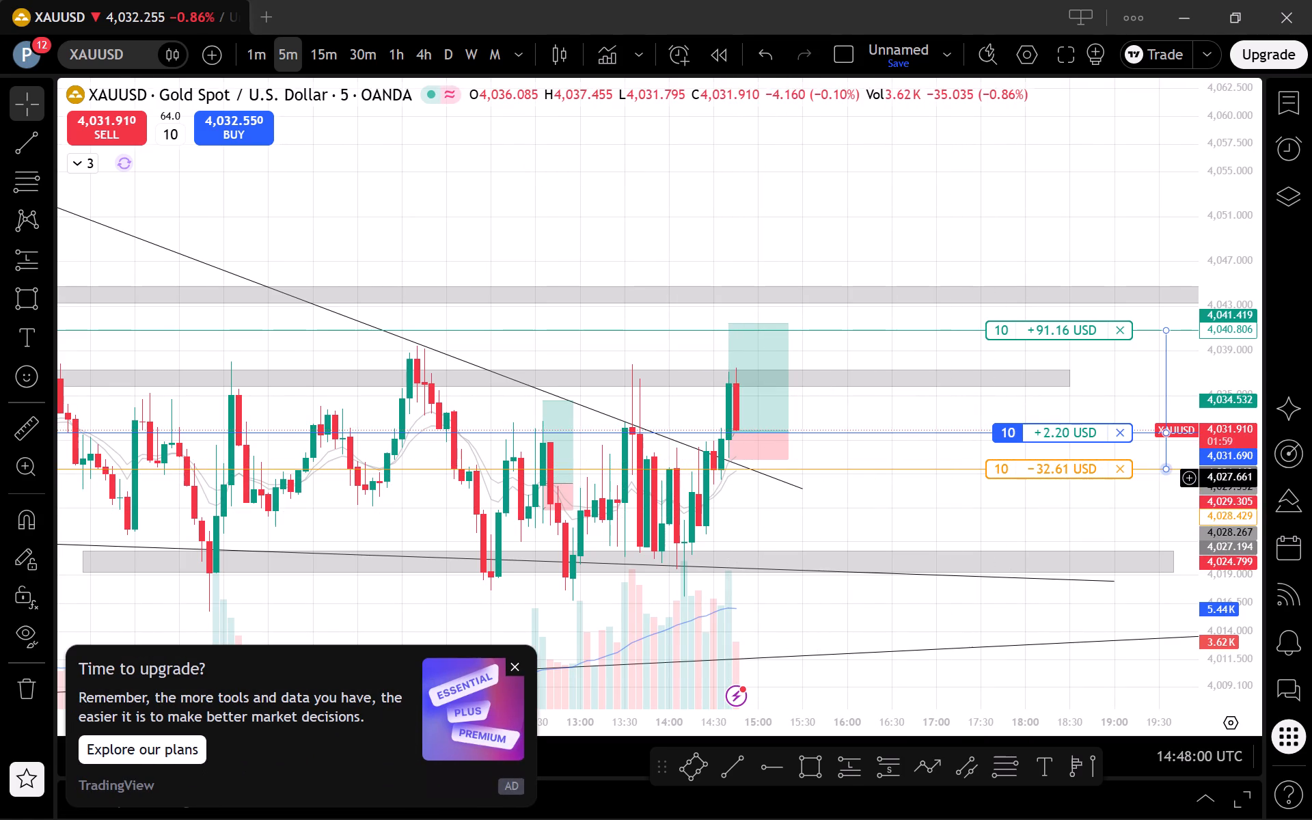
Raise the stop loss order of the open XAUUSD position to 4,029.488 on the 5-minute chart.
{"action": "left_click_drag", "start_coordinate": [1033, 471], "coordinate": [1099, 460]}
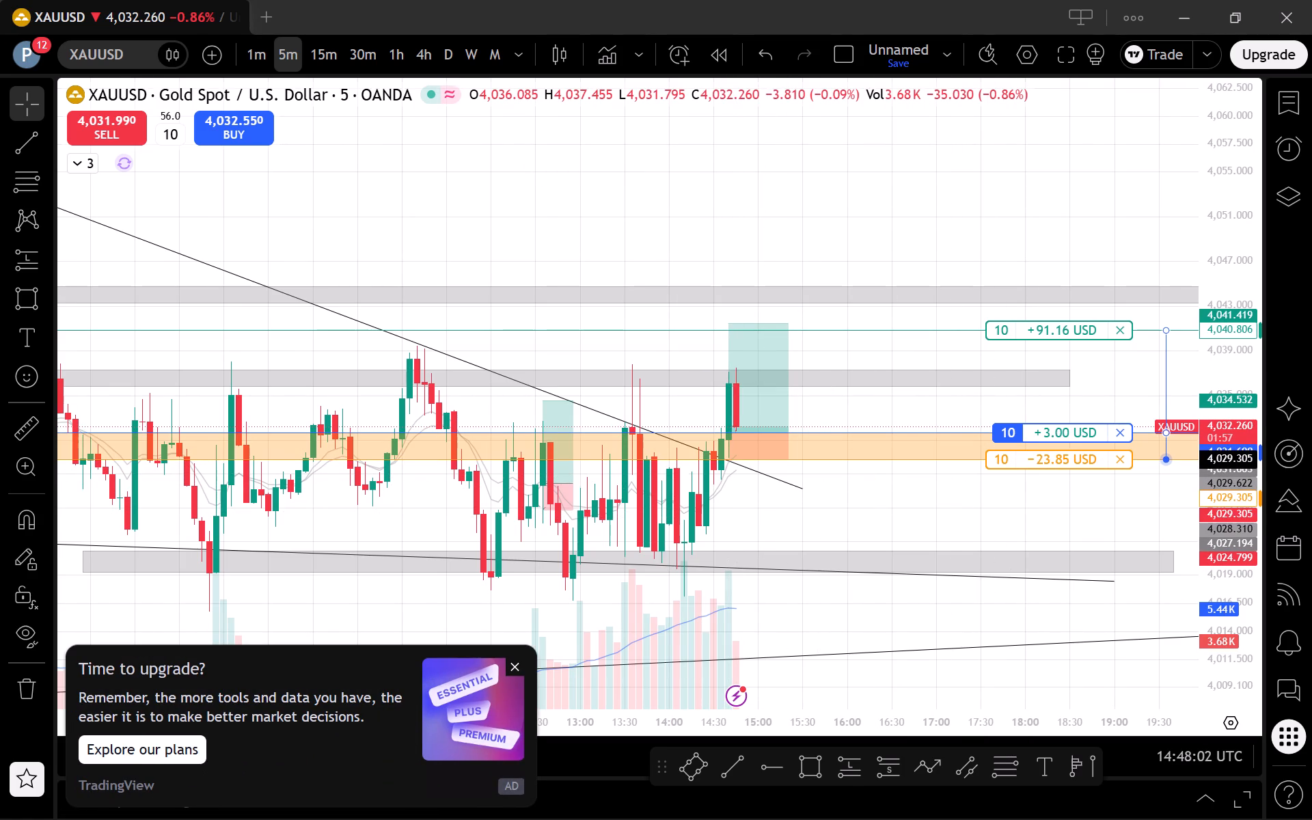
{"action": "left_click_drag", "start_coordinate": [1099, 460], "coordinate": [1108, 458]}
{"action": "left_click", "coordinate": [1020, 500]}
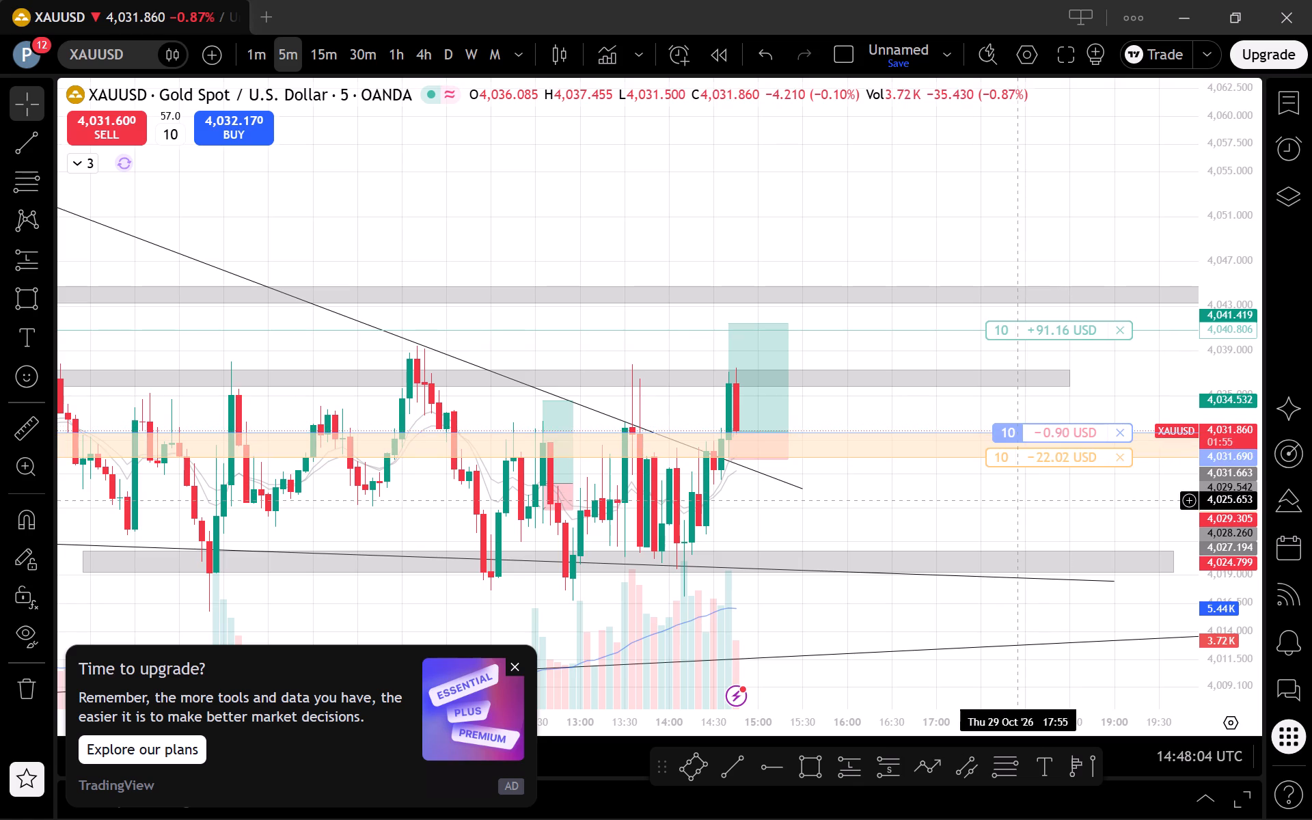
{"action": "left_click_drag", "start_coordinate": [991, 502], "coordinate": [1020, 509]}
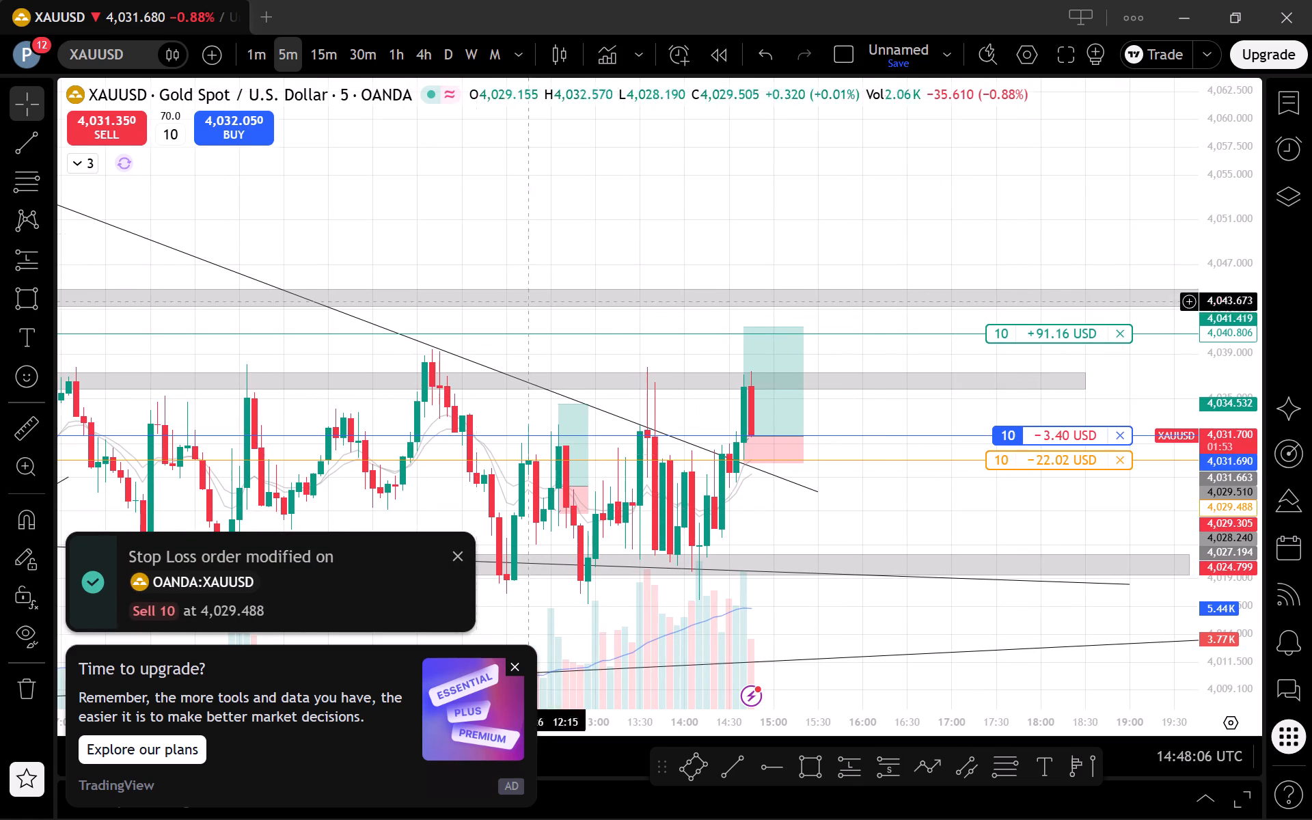
After a brief look at the 15-minute chart, set the open position's stop loss order to 4,029.396 on the 5-minute chart.
{"action": "left_click", "coordinate": [321, 51]}
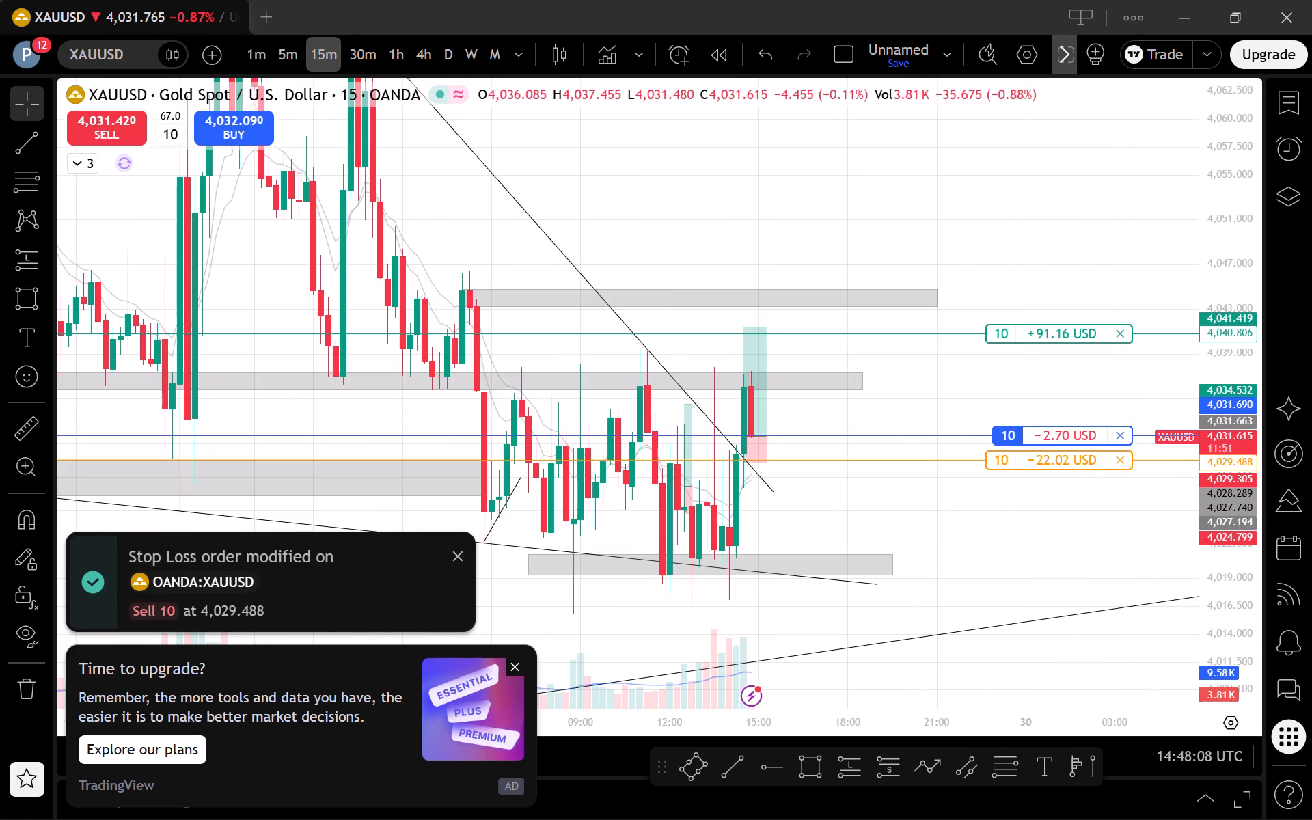
{"action": "left_click", "coordinate": [284, 51]}
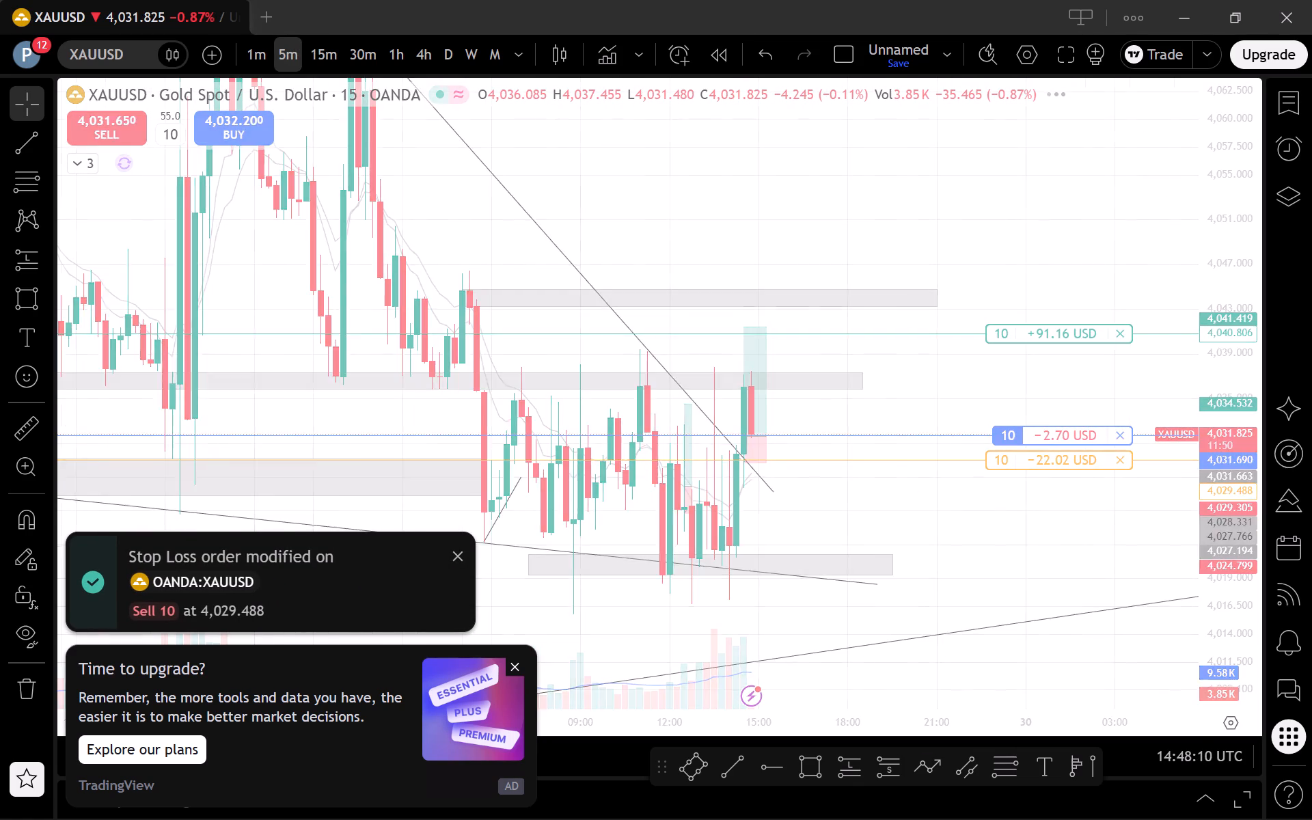
{"action": "left_click_drag", "start_coordinate": [1047, 459], "coordinate": [1081, 460]}
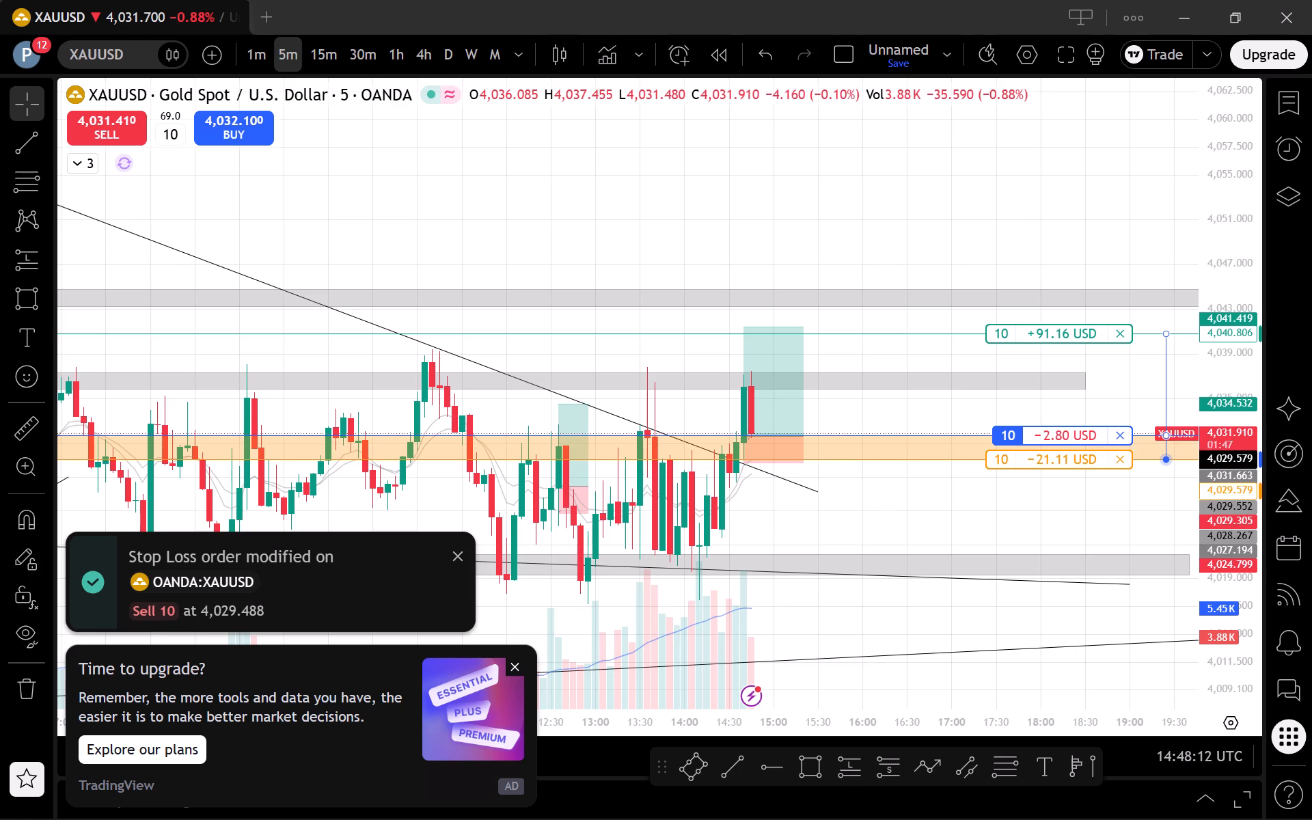
{"action": "left_click_drag", "start_coordinate": [1081, 460], "coordinate": [1103, 463]}
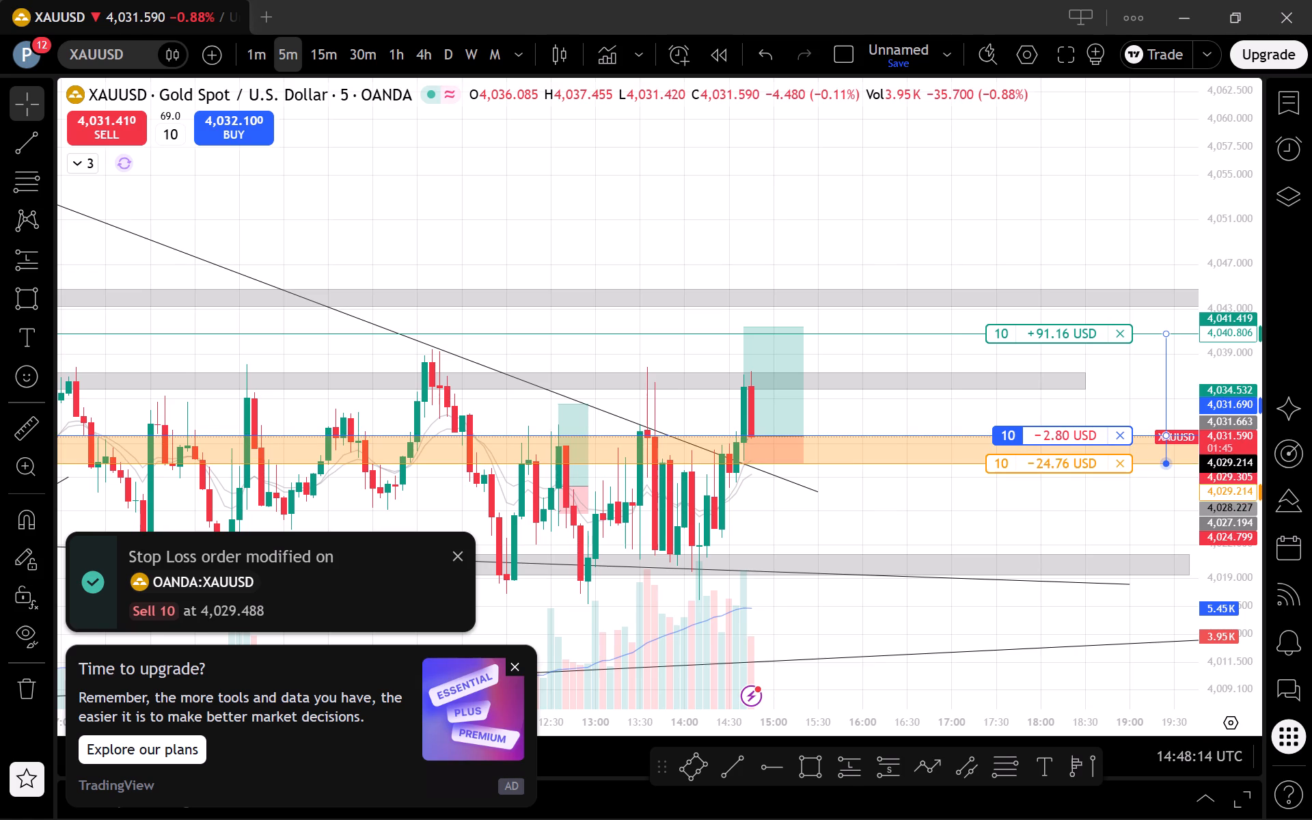
{"action": "left_click_drag", "start_coordinate": [1103, 463], "coordinate": [1117, 462]}
{"action": "left_click_drag", "start_coordinate": [1068, 460], "coordinate": [1083, 462]}
{"action": "left_click", "coordinate": [1075, 493]}
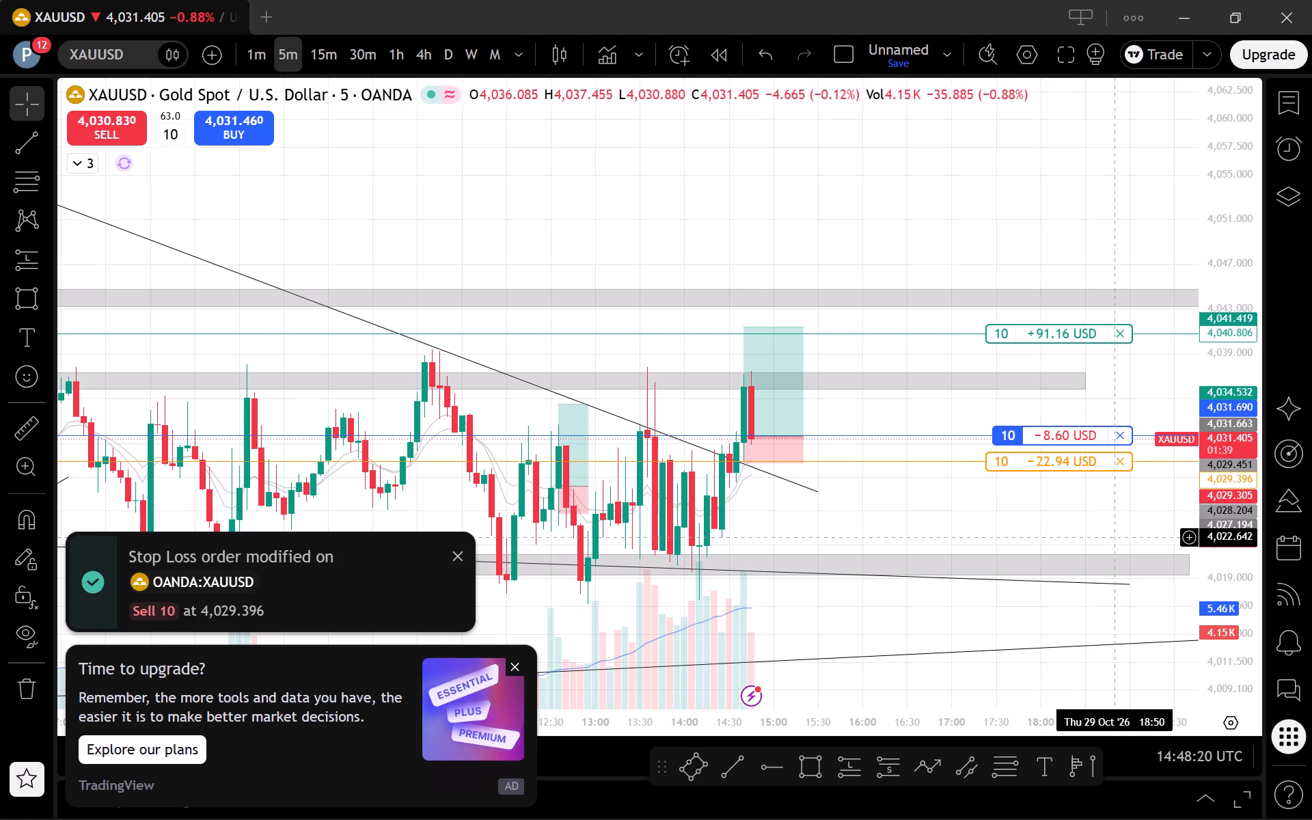
Dismiss the order notification and the upgrade advertisement covering the chart.
{"action": "left_click", "coordinate": [461, 557]}
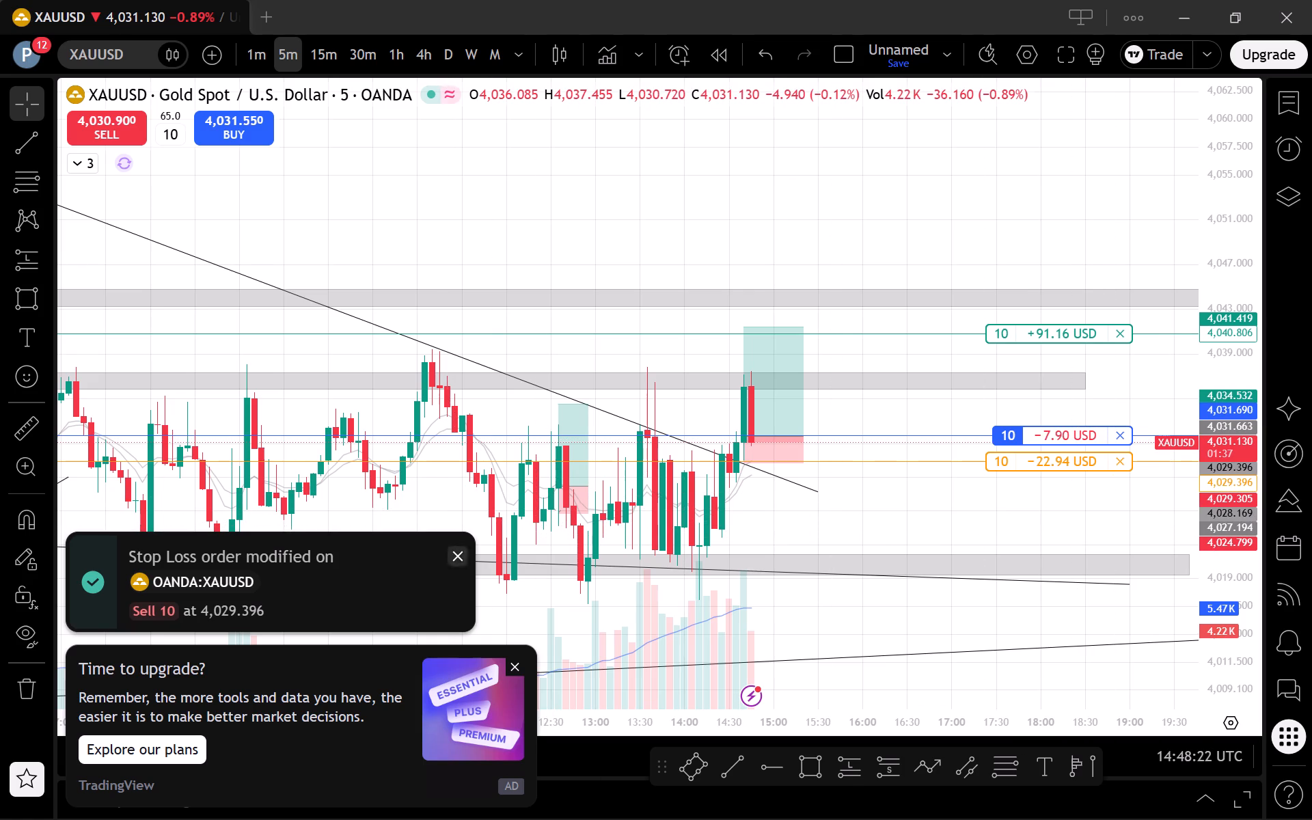
{"action": "left_click", "coordinate": [516, 667]}
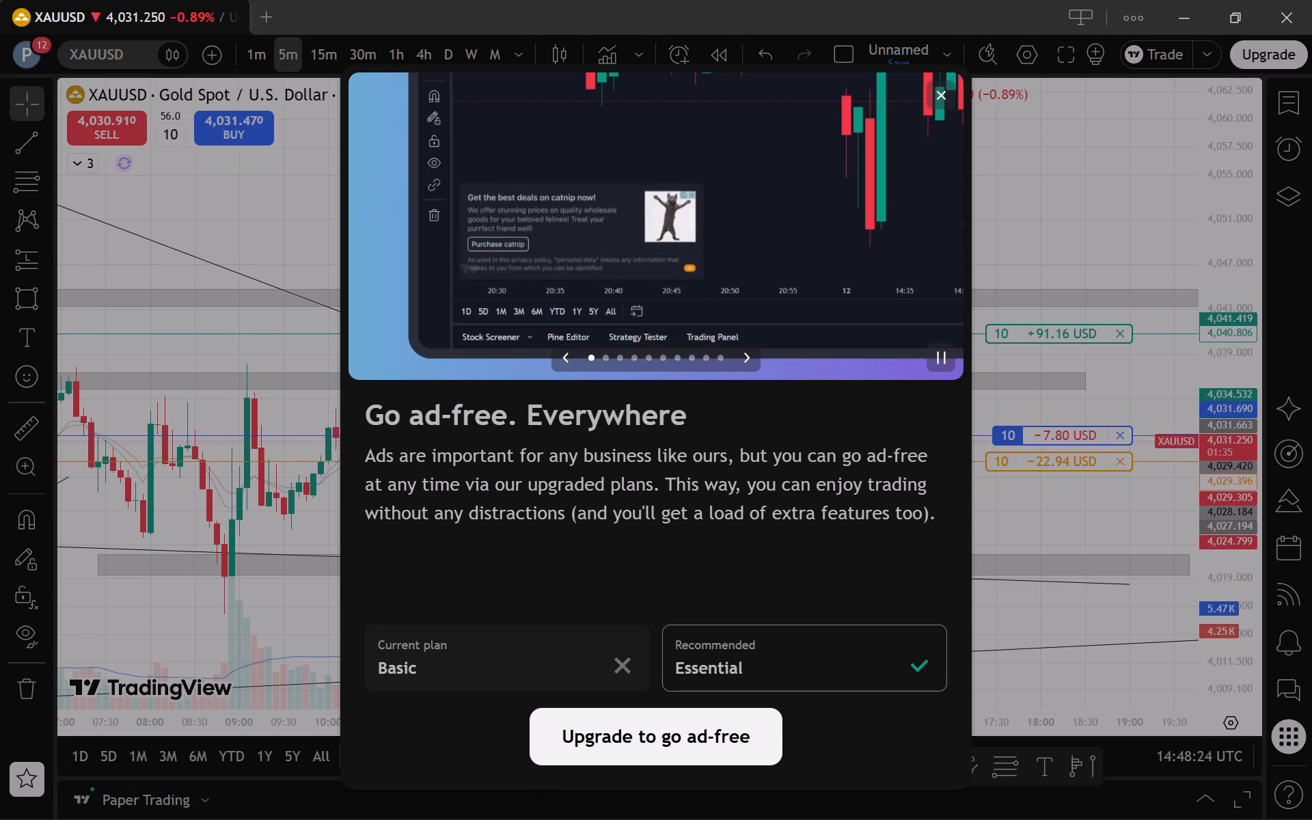
{"action": "left_click", "coordinate": [951, 107]}
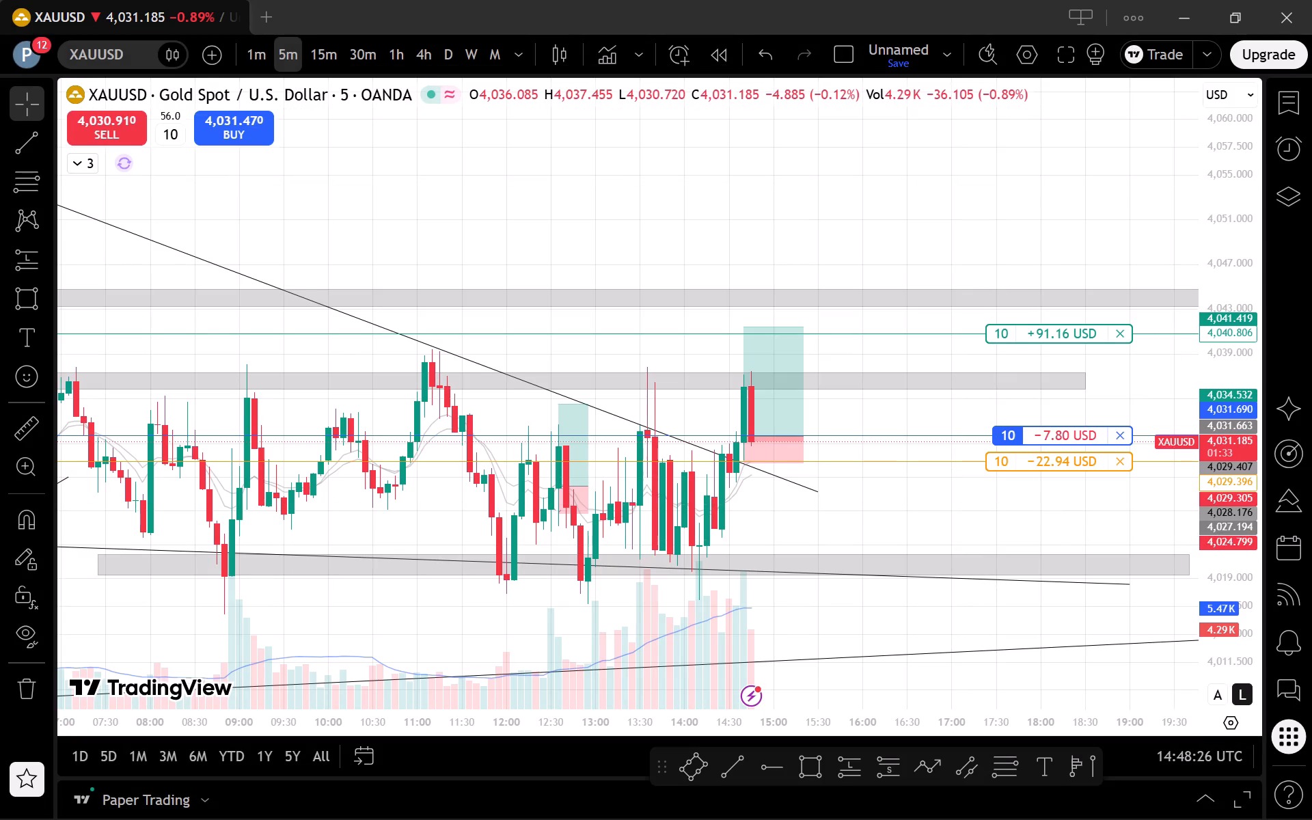
Monitor the open trade's pullback against its entry, stop and the broken trend line on the 5-minute and 1-minute charts, ending on 5-minute.
{"action": "left_click_drag", "start_coordinate": [1246, 575], "coordinate": [1207, 510]}
{"action": "scroll", "coordinate": [1038, 516], "scroll_direction": "up", "scroll_amount": 1}
{"action": "left_click_drag", "start_coordinate": [886, 573], "coordinate": [953, 546]}
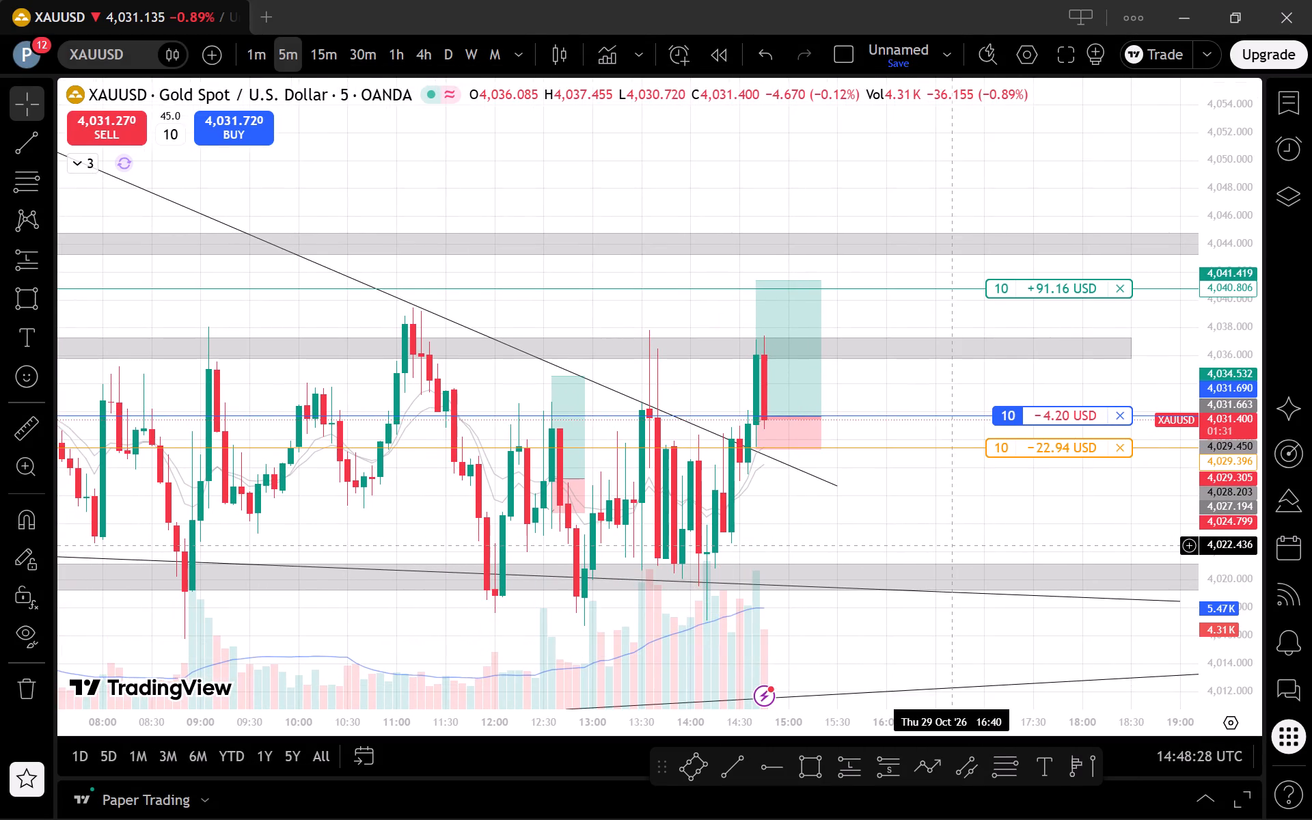
{"action": "scroll", "coordinate": [953, 546], "scroll_direction": "up", "scroll_amount": 1}
{"action": "left_click_drag", "start_coordinate": [240, 39], "coordinate": [246, 50]}
{"action": "left_click", "coordinate": [251, 58]}
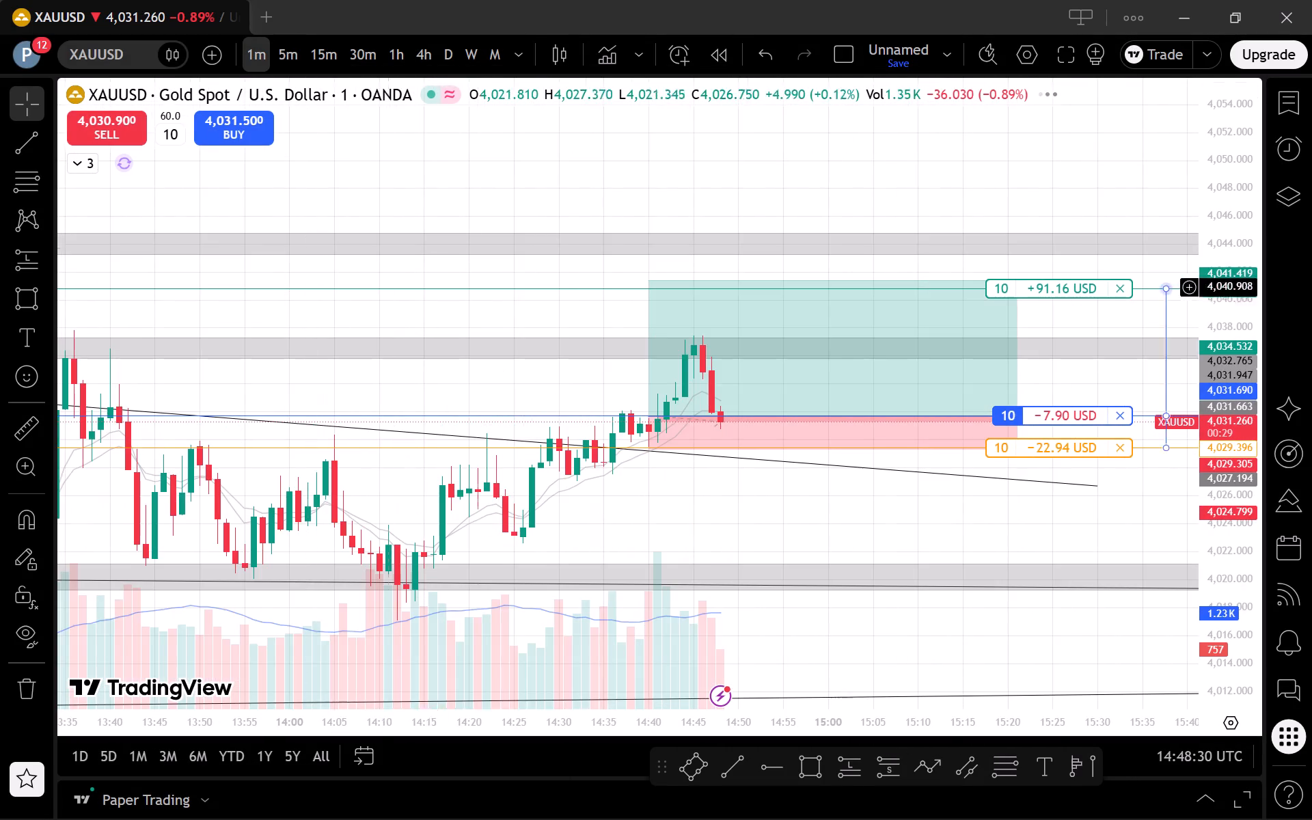
{"action": "scroll", "coordinate": [614, 392], "scroll_direction": "down", "scroll_amount": 2}
{"action": "left_click_drag", "start_coordinate": [730, 506], "coordinate": [674, 494]}
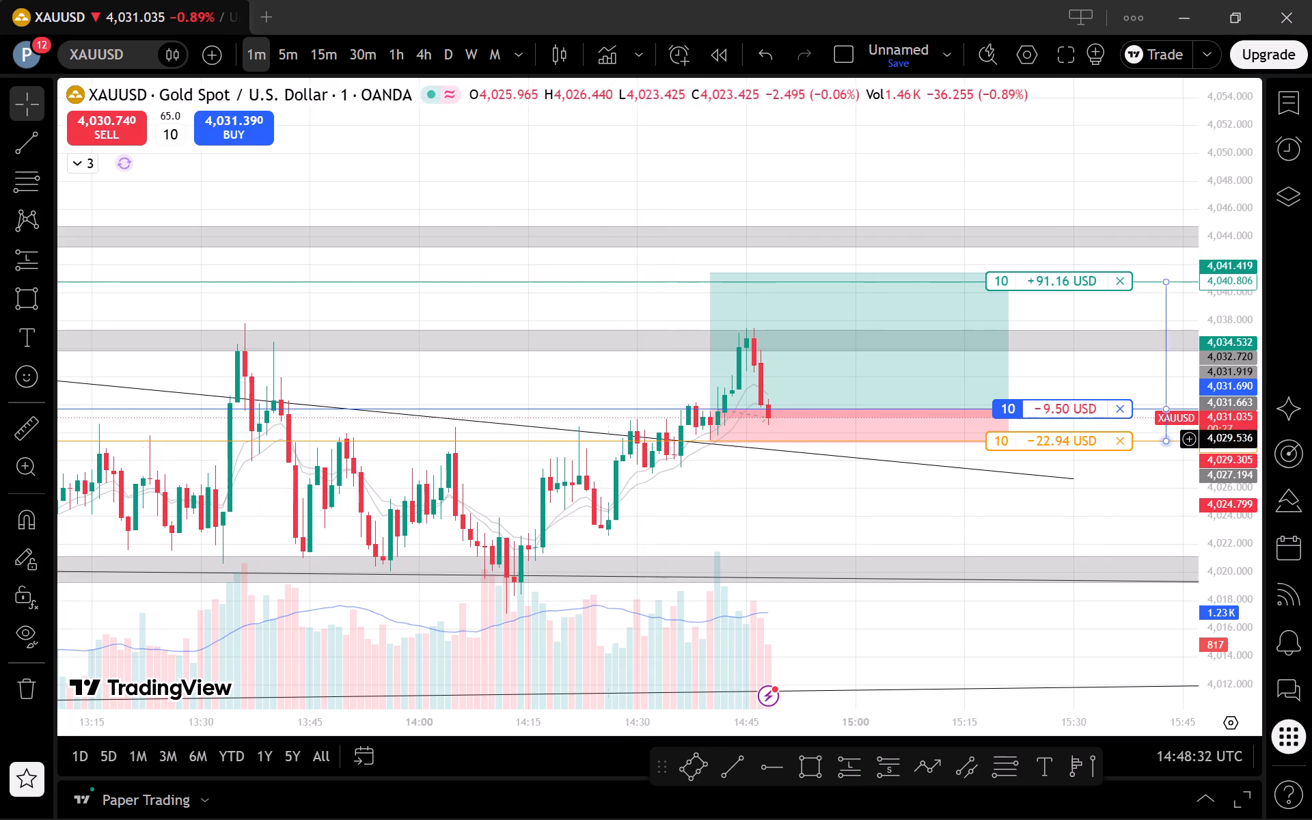
{"action": "left_click", "coordinate": [297, 44]}
{"action": "scroll", "coordinate": [676, 347], "scroll_direction": "up", "scroll_amount": 2}
{"action": "scroll", "coordinate": [772, 429], "scroll_direction": "up", "scroll_amount": 1}
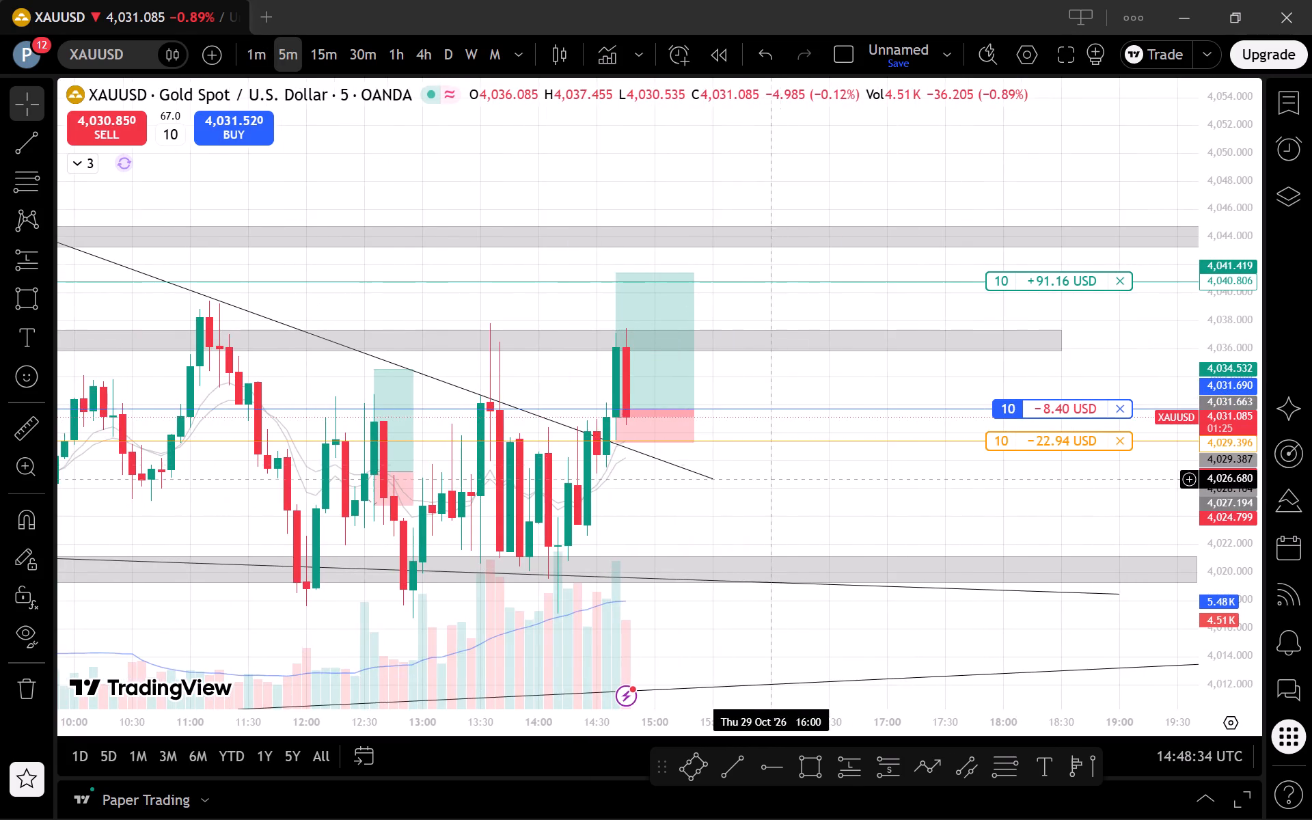
{"action": "left_click_drag", "start_coordinate": [770, 480], "coordinate": [938, 502]}
{"action": "scroll", "coordinate": [1084, 489], "scroll_direction": "up", "scroll_amount": 1}
{"action": "left_click_drag", "start_coordinate": [1216, 463], "coordinate": [1222, 497]}
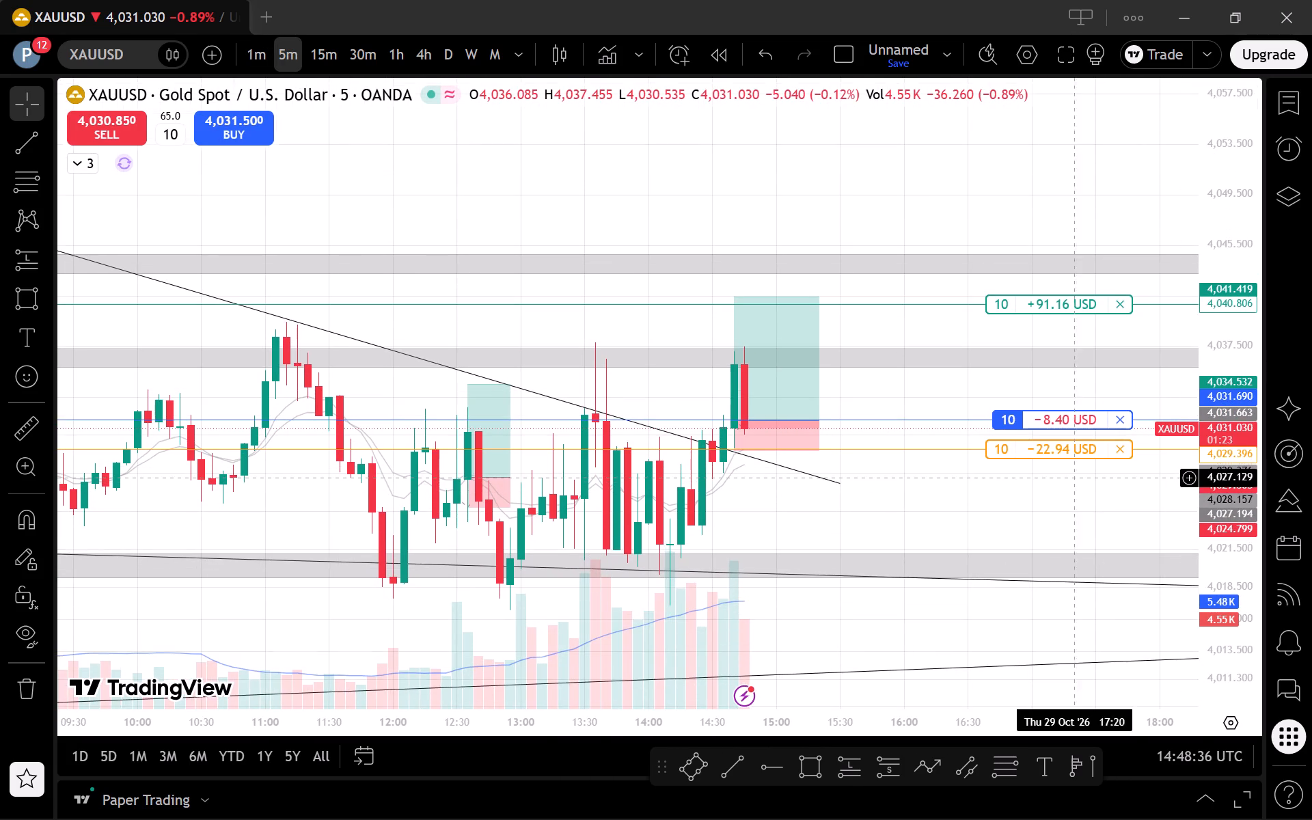
{"action": "left_click_drag", "start_coordinate": [1040, 478], "coordinate": [1059, 462]}
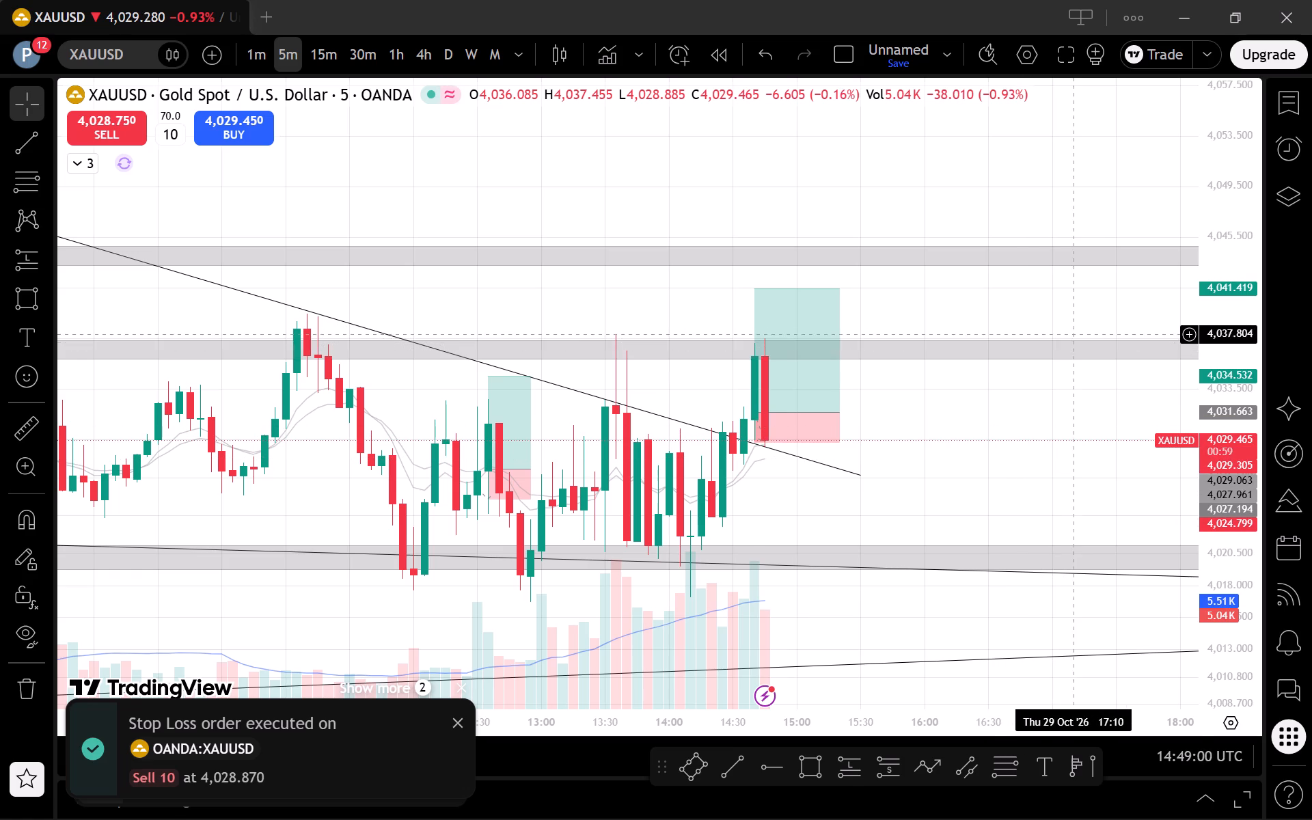
Examine the wider price structure around the trend lines and grey zones on the 5-minute, 30-minute, 1-hour and 4-hour charts.
{"action": "scroll", "coordinate": [1079, 400], "scroll_direction": "down", "scroll_amount": 6}
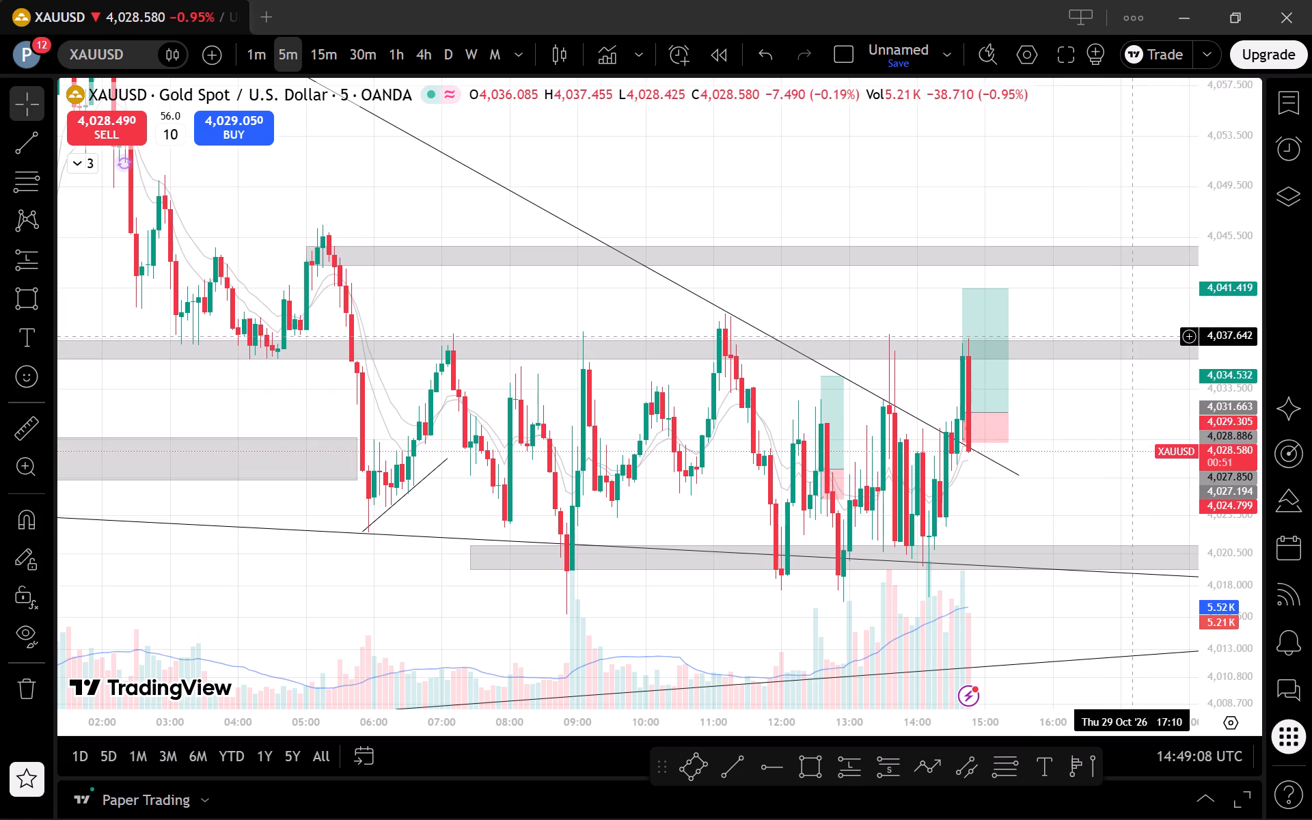
{"action": "scroll", "coordinate": [1115, 381], "scroll_direction": "down", "scroll_amount": 3}
{"action": "scroll", "coordinate": [1132, 435], "scroll_direction": "down", "scroll_amount": 4}
{"action": "scroll", "coordinate": [1127, 433], "scroll_direction": "up", "scroll_amount": 4}
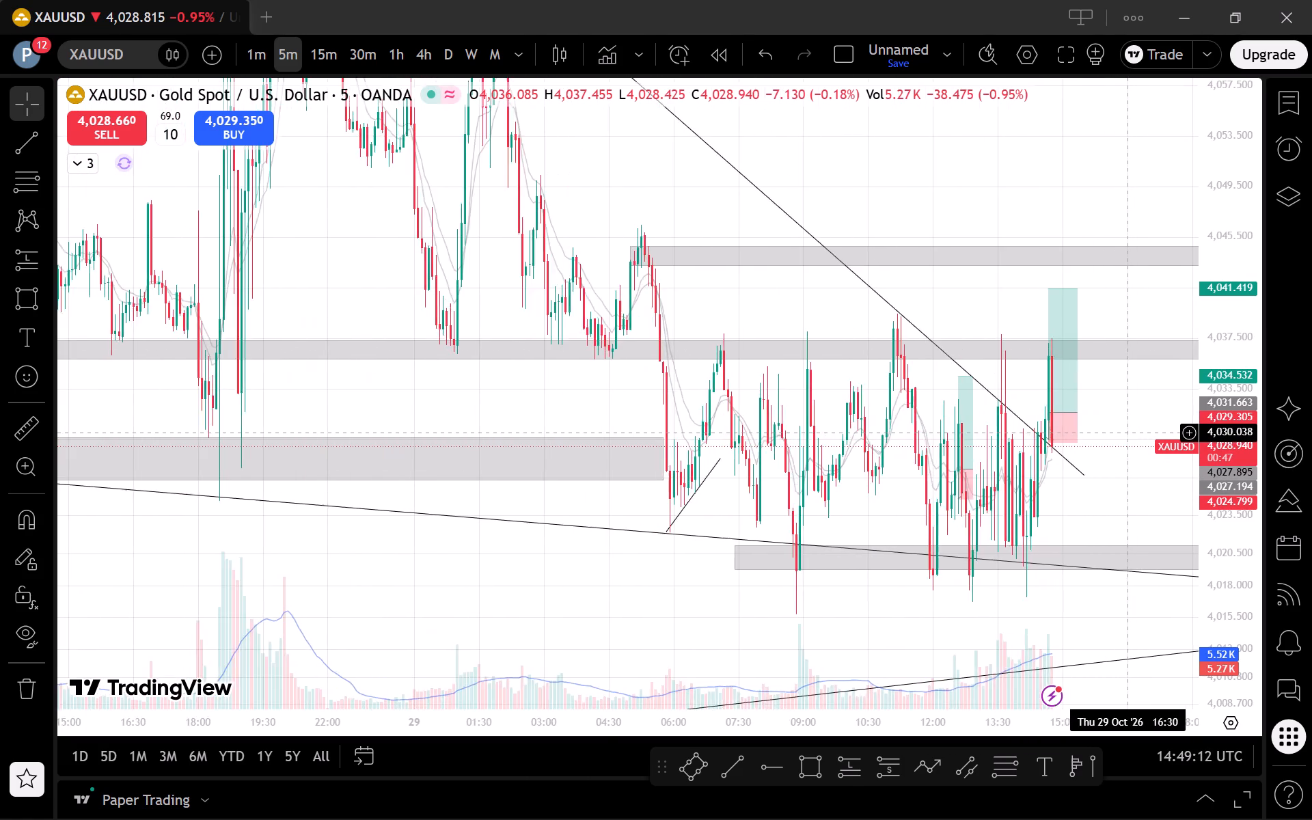
{"action": "scroll", "coordinate": [1127, 433], "scroll_direction": "up", "scroll_amount": 6}
{"action": "left_click", "coordinate": [380, 53]}
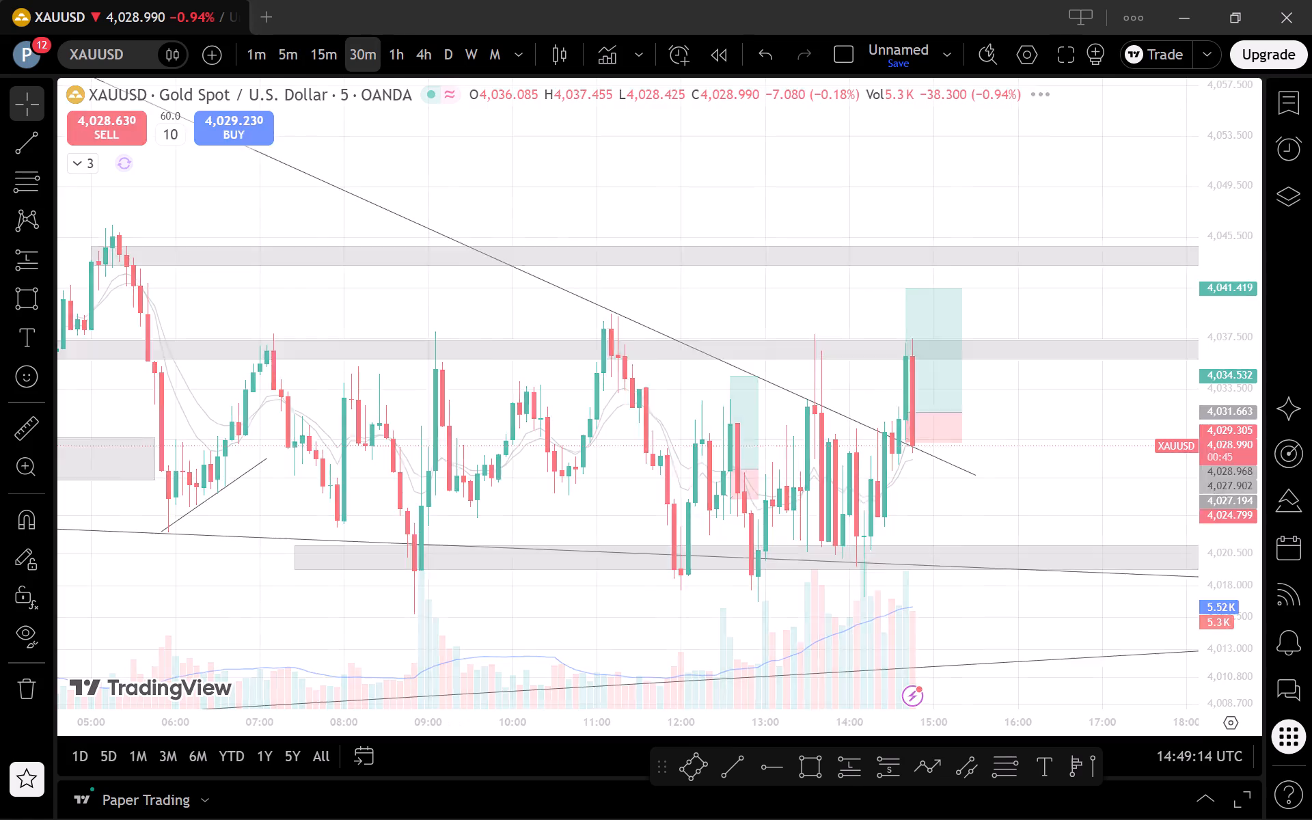
{"action": "scroll", "coordinate": [807, 339], "scroll_direction": "up", "scroll_amount": 3}
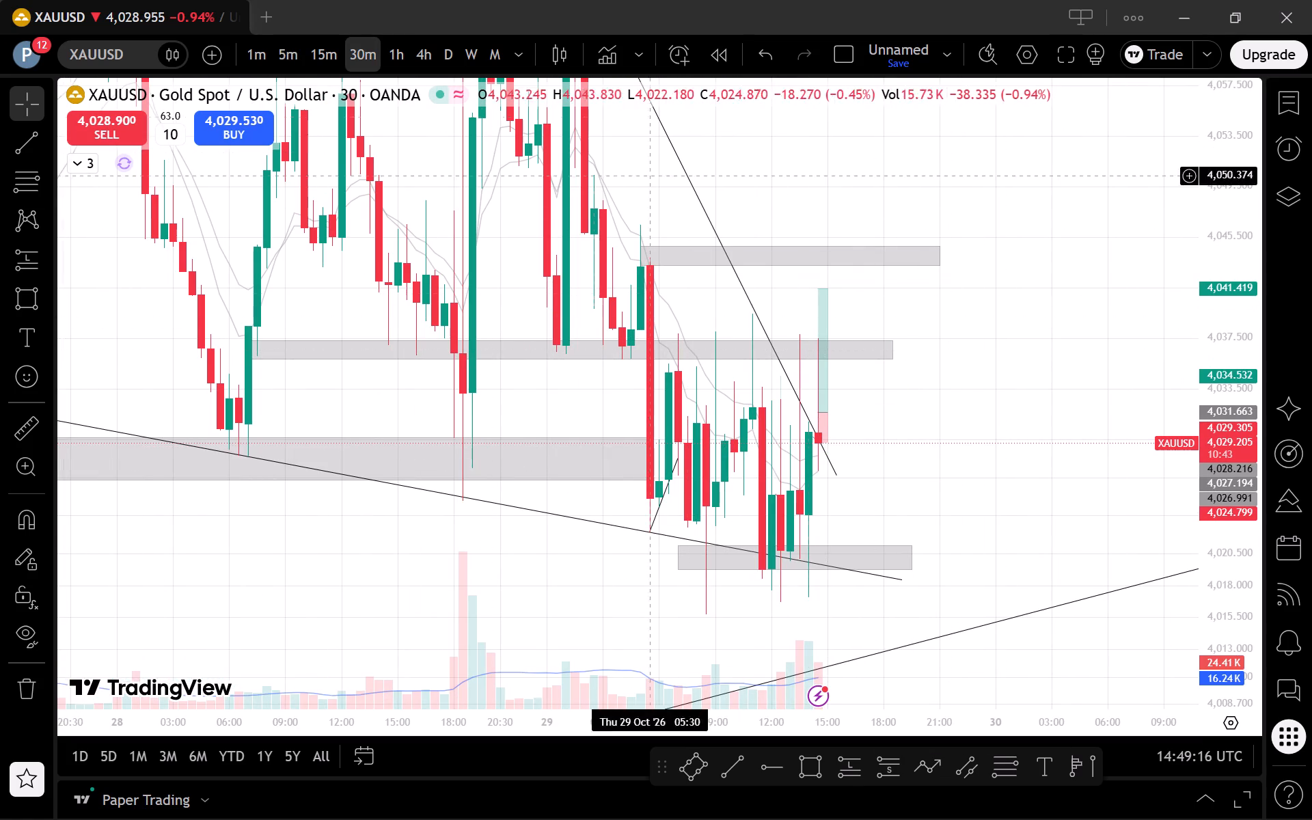
{"action": "left_click", "coordinate": [399, 45]}
{"action": "scroll", "coordinate": [816, 409], "scroll_direction": "up", "scroll_amount": 2}
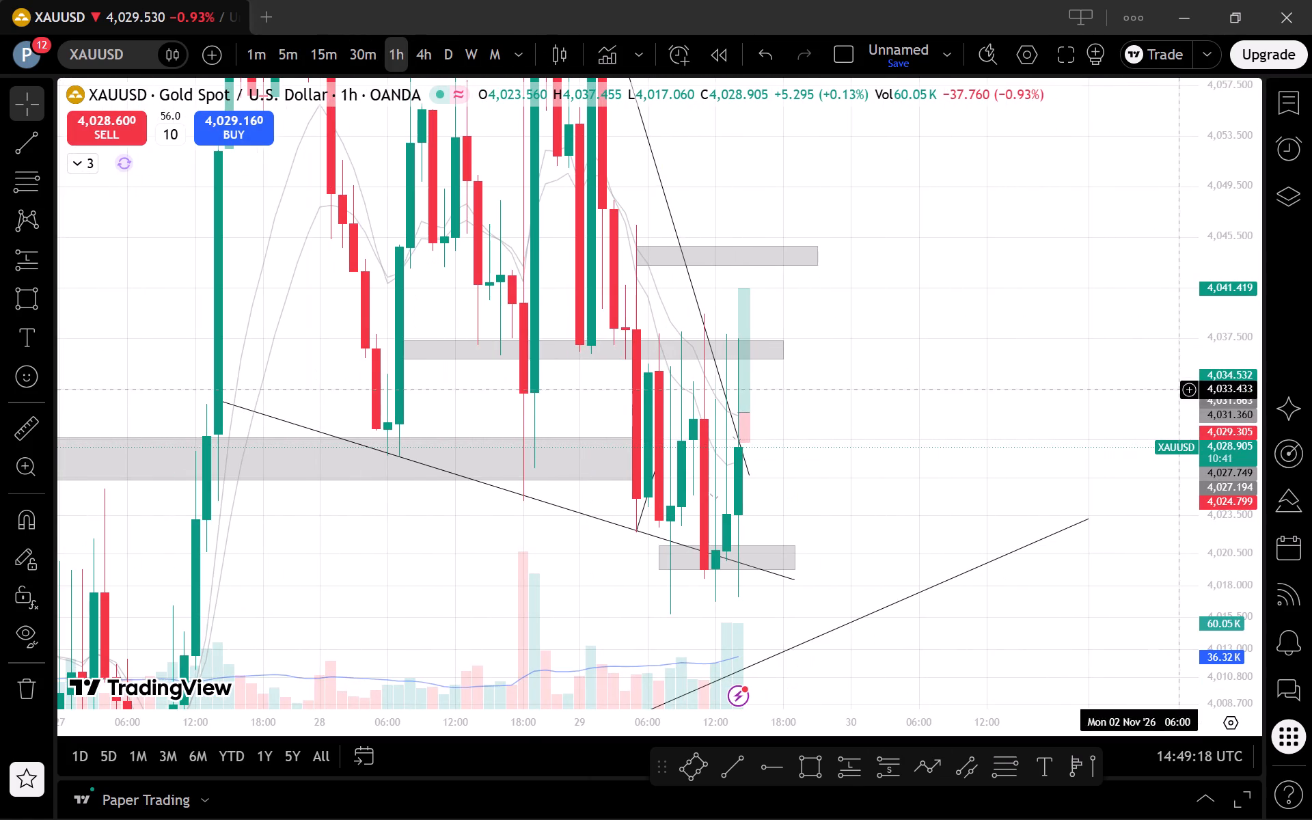
{"action": "left_click_drag", "start_coordinate": [1217, 411], "coordinate": [1233, 616]}
{"action": "left_click", "coordinate": [422, 63]}
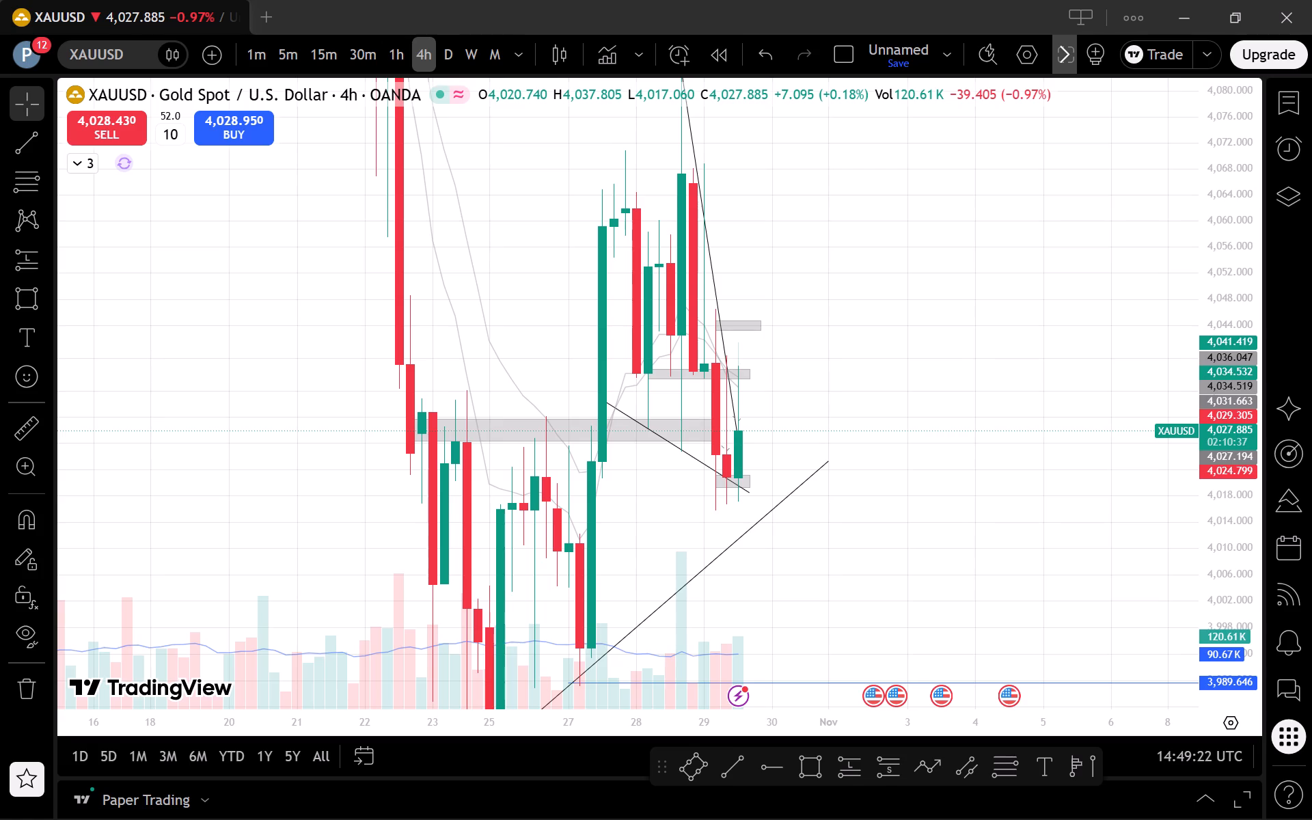
Compare price with the descending trend line and grey zones from the 1-hour chart down to the 1-minute chart.
{"action": "left_click", "coordinate": [398, 45]}
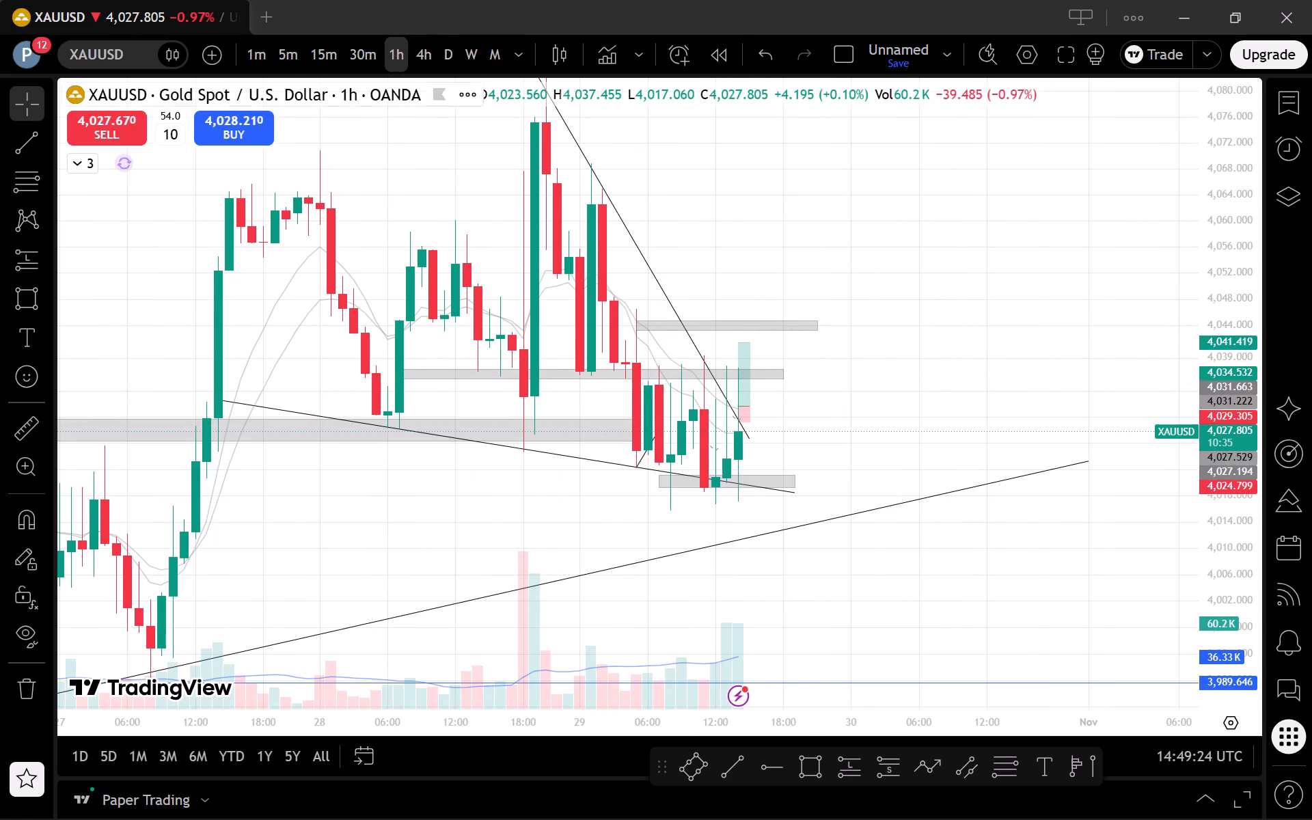
{"action": "left_click", "coordinate": [363, 62]}
{"action": "left_click", "coordinate": [316, 46]}
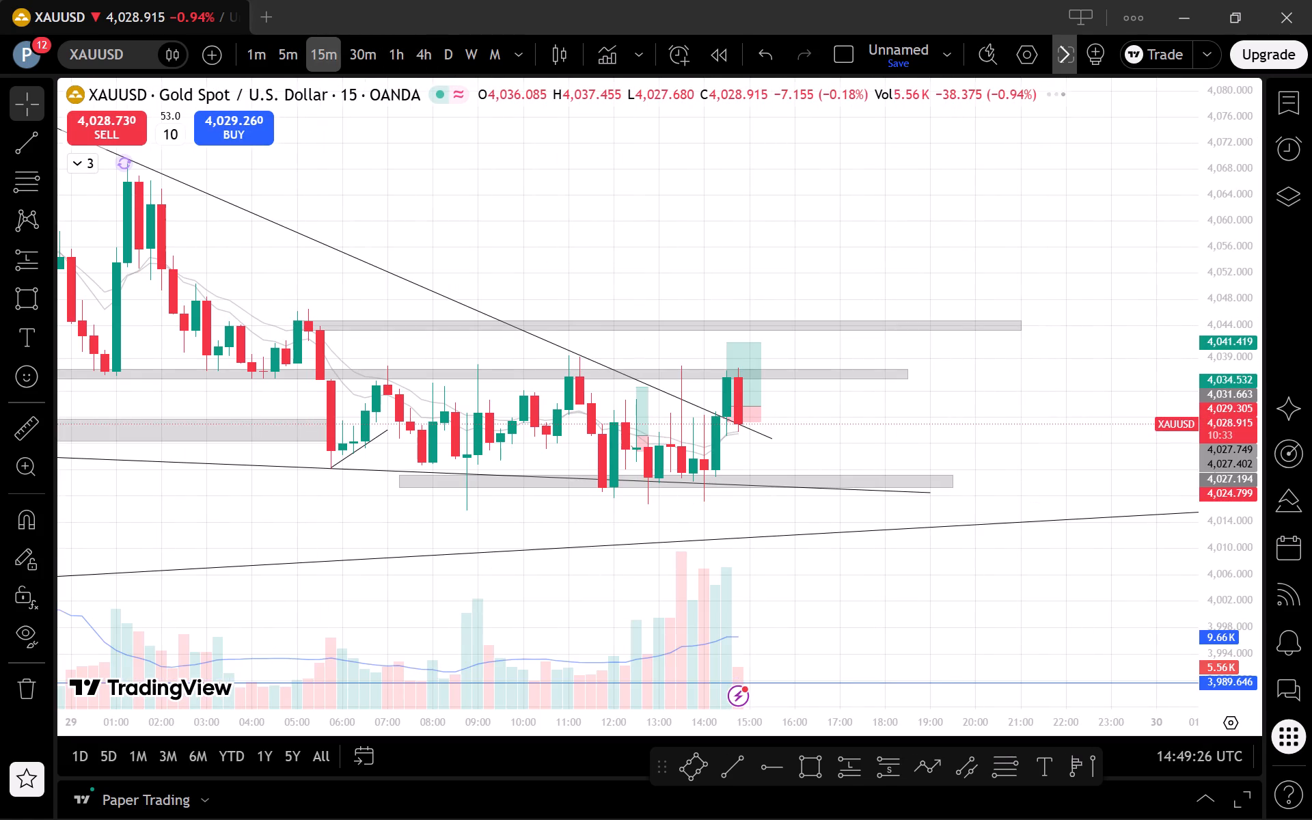
{"action": "left_click", "coordinate": [348, 50]}
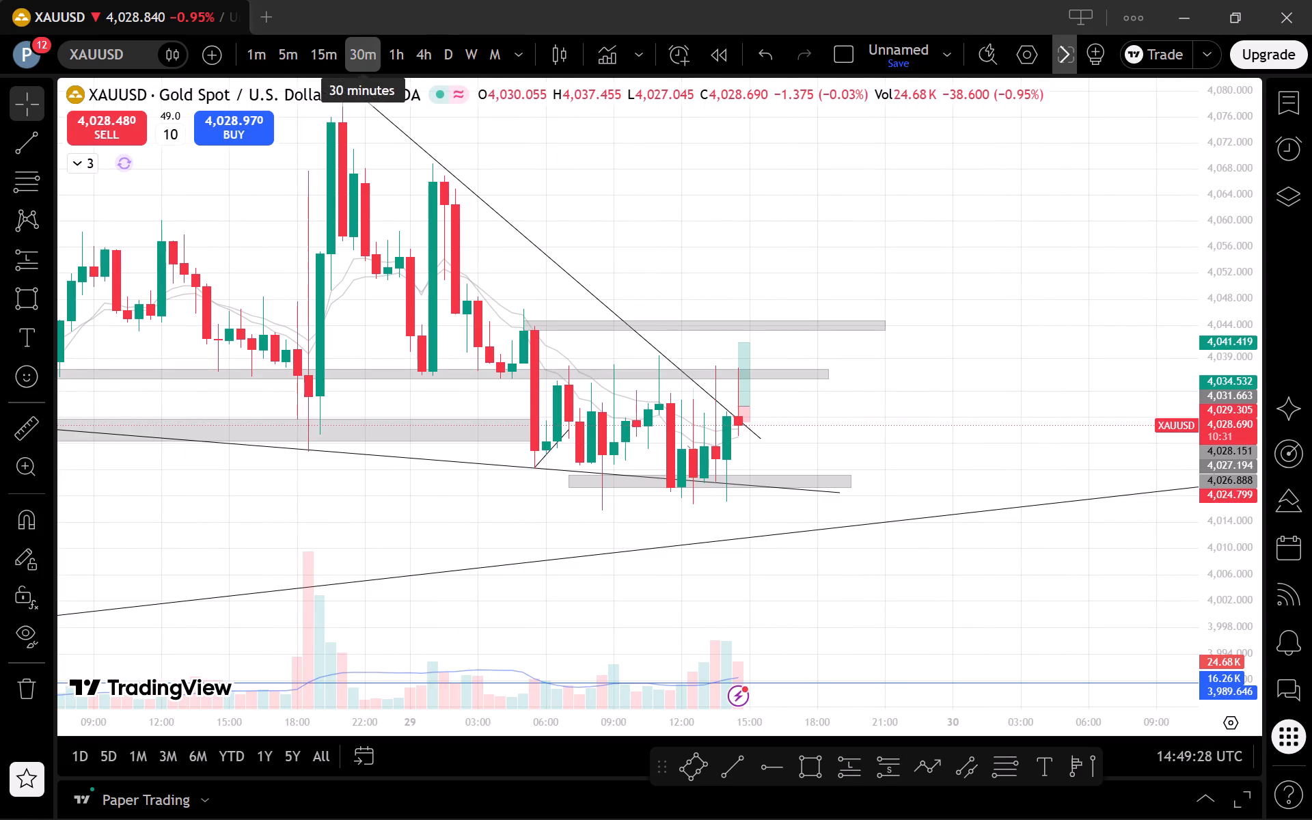
{"action": "left_click", "coordinate": [292, 51]}
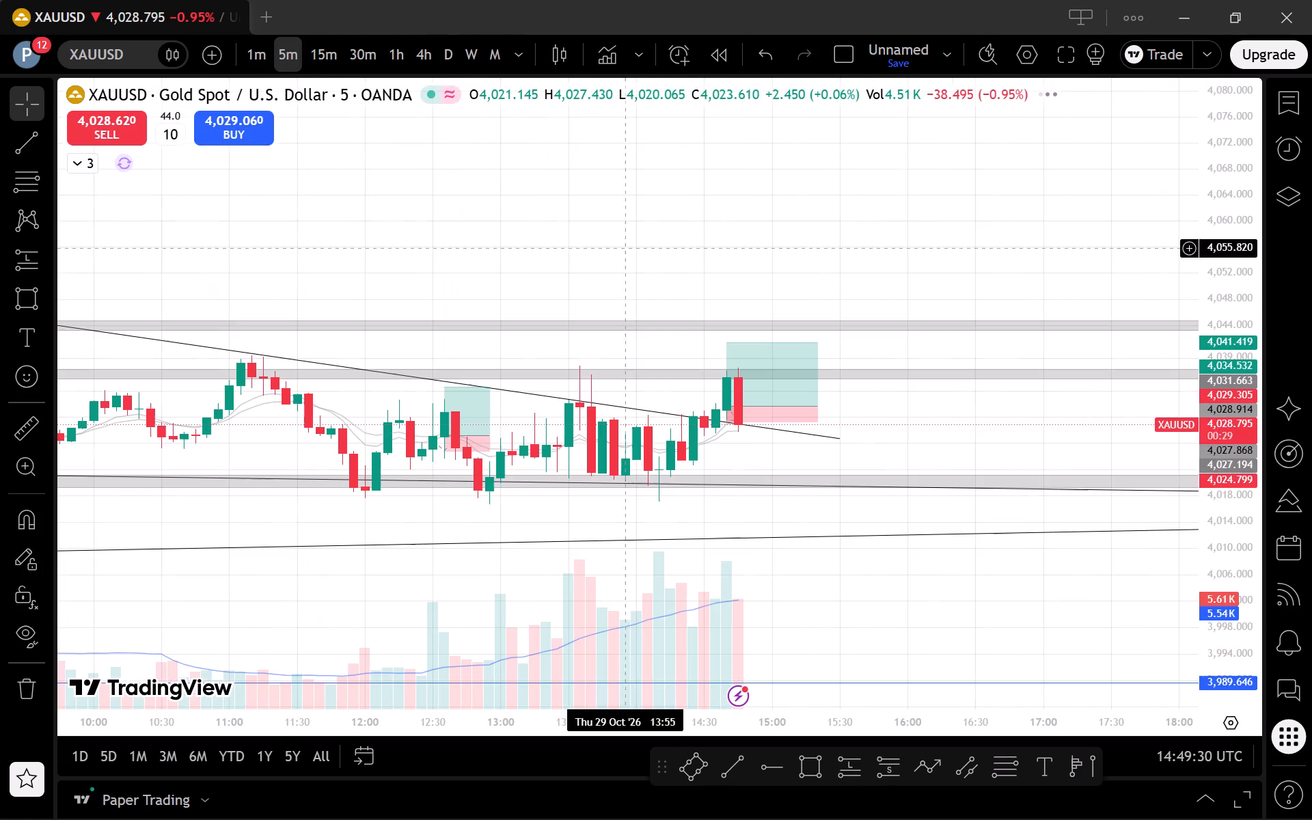
{"action": "left_click_drag", "start_coordinate": [1223, 622], "coordinate": [1184, 476]}
{"action": "scroll", "coordinate": [992, 441], "scroll_direction": "down", "scroll_amount": 2}
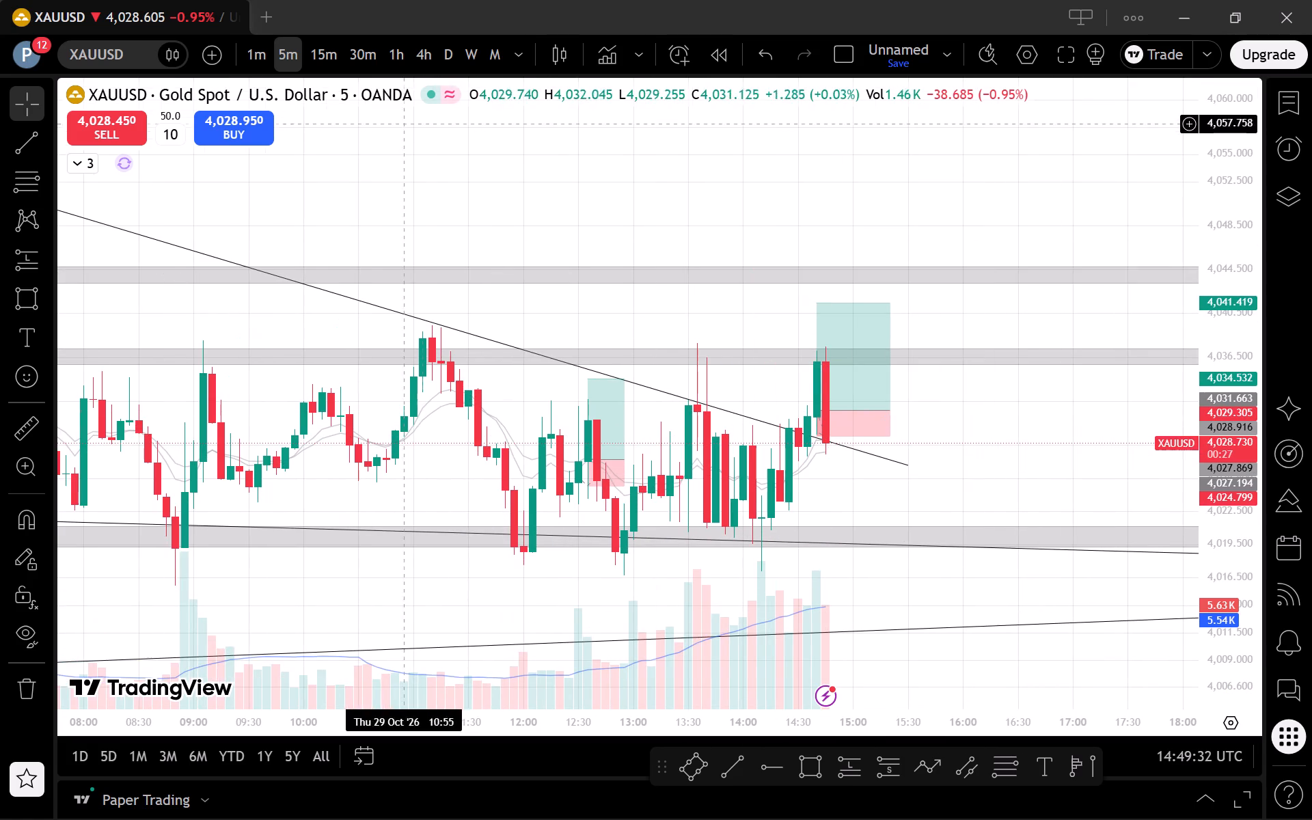
{"action": "left_click", "coordinate": [258, 55]}
{"action": "scroll", "coordinate": [1056, 515], "scroll_direction": "down", "scroll_amount": 2}
{"action": "scroll", "coordinate": [1110, 500], "scroll_direction": "down", "scroll_amount": 3}
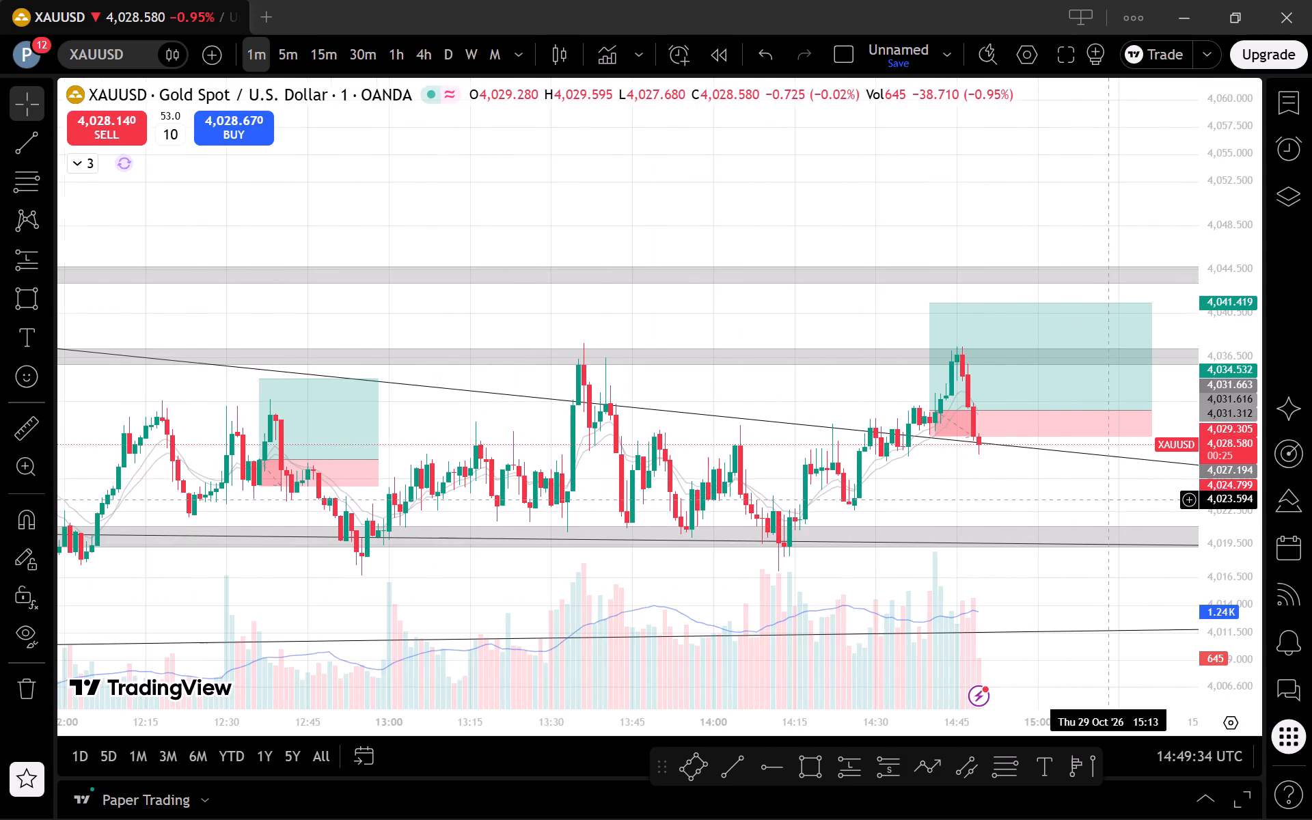
{"action": "left_click_drag", "start_coordinate": [1045, 499], "coordinate": [849, 485]}
{"action": "scroll", "coordinate": [867, 487], "scroll_direction": "down", "scroll_amount": 1}
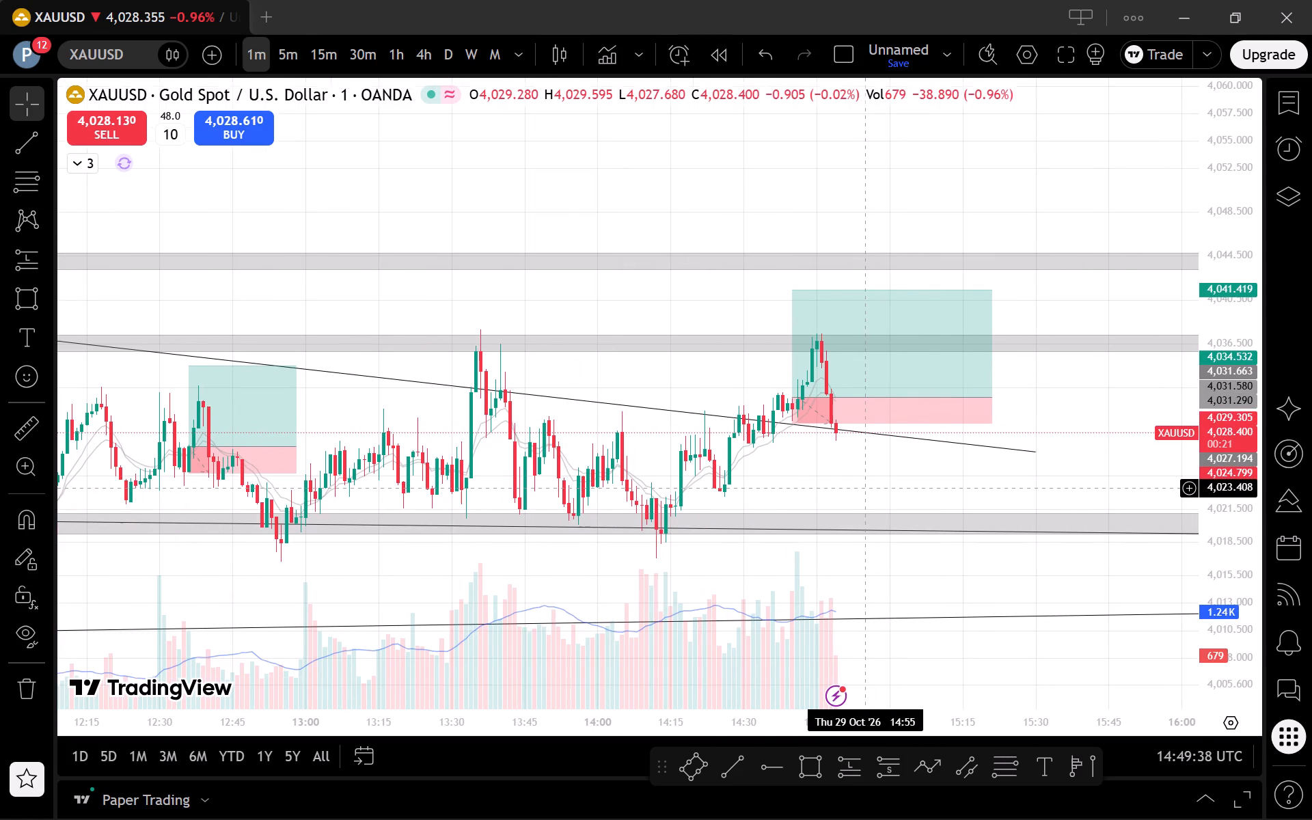
Examine the 5-minute chart's wider price structure around the descending trend line, the lower support line and the grey zones.
{"action": "left_click", "coordinate": [282, 54]}
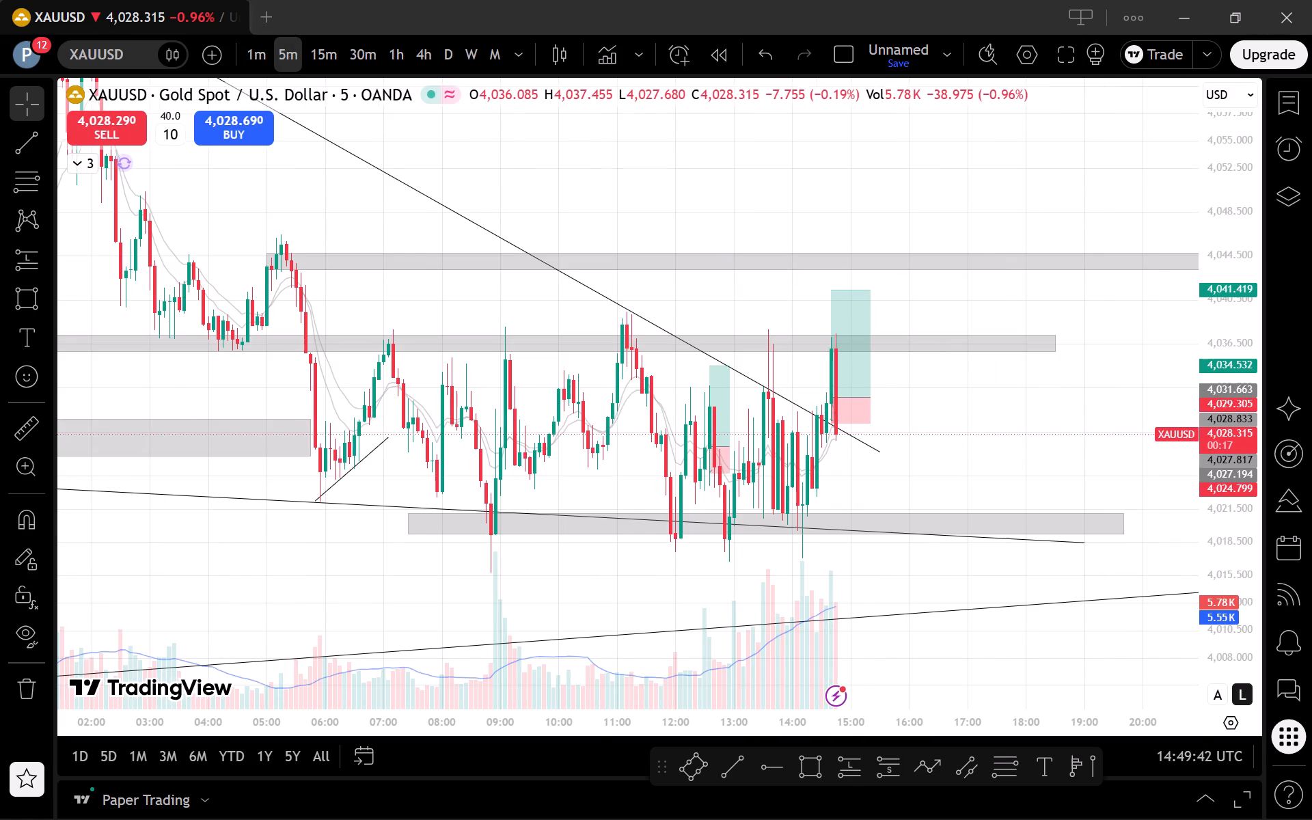
{"action": "left_click_drag", "start_coordinate": [1239, 445], "coordinate": [1240, 589]}
{"action": "scroll", "coordinate": [1143, 581], "scroll_direction": "down", "scroll_amount": 1}
{"action": "left_click_drag", "start_coordinate": [995, 603], "coordinate": [1010, 599]}
{"action": "left_click_drag", "start_coordinate": [998, 603], "coordinate": [1004, 602]}
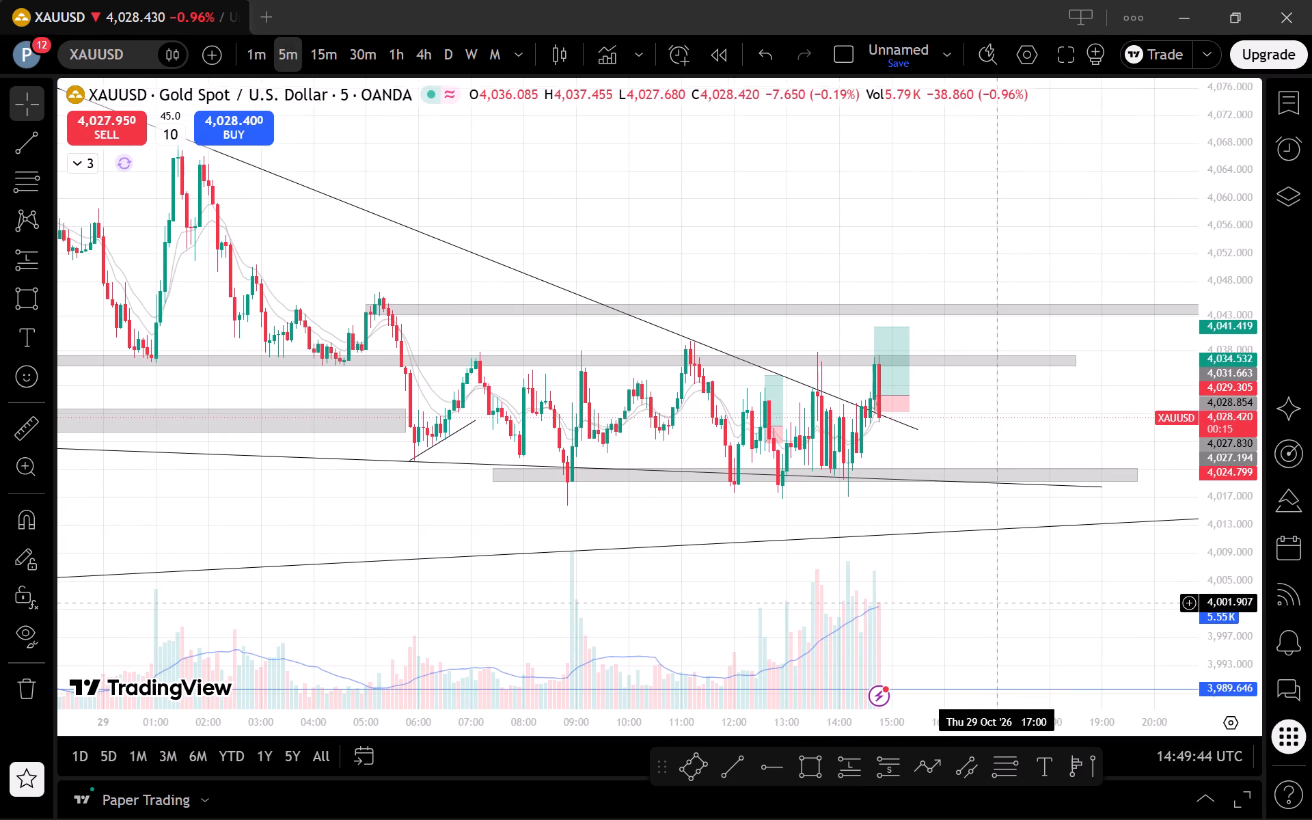
{"action": "left_click_drag", "start_coordinate": [1004, 602], "coordinate": [1014, 599]}
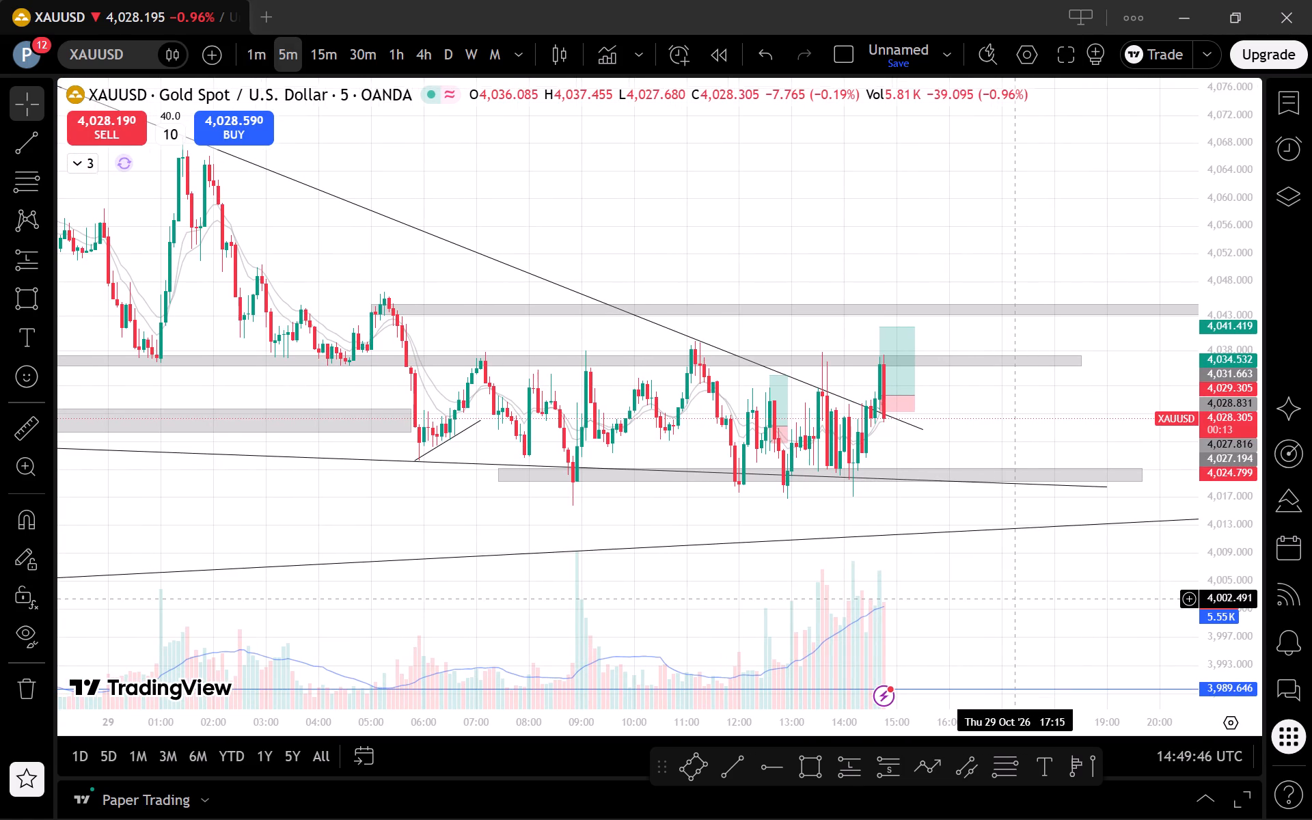
{"action": "scroll", "coordinate": [913, 590], "scroll_direction": "down", "scroll_amount": 11}
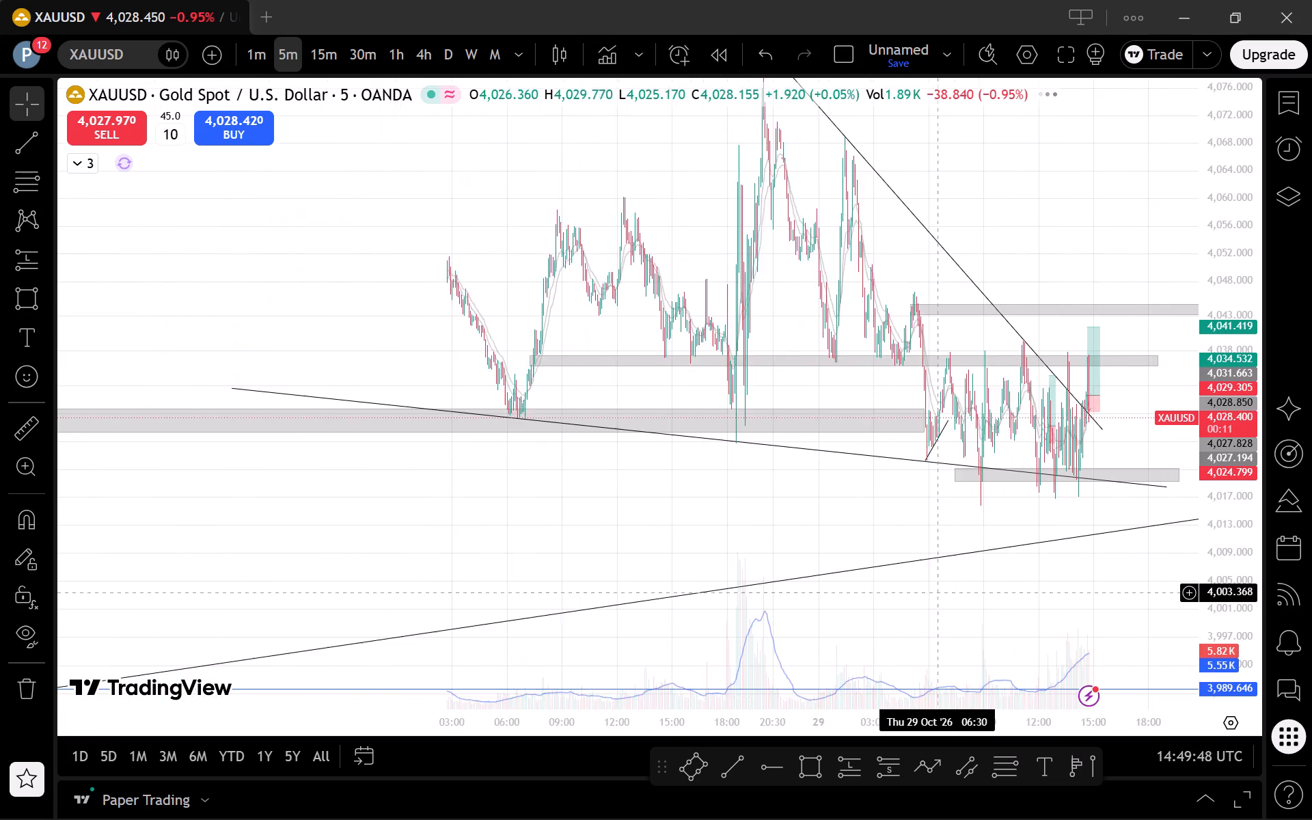
{"action": "scroll", "coordinate": [940, 593], "scroll_direction": "down", "scroll_amount": 2}
{"action": "scroll", "coordinate": [940, 593], "scroll_direction": "up", "scroll_amount": 4}
Examine the 1-hour structure, comparing price with the descending line, the rising trend line, the grey zones and the blue support levels.
{"action": "left_click", "coordinate": [399, 43]}
{"action": "scroll", "coordinate": [672, 451], "scroll_direction": "up", "scroll_amount": 5}
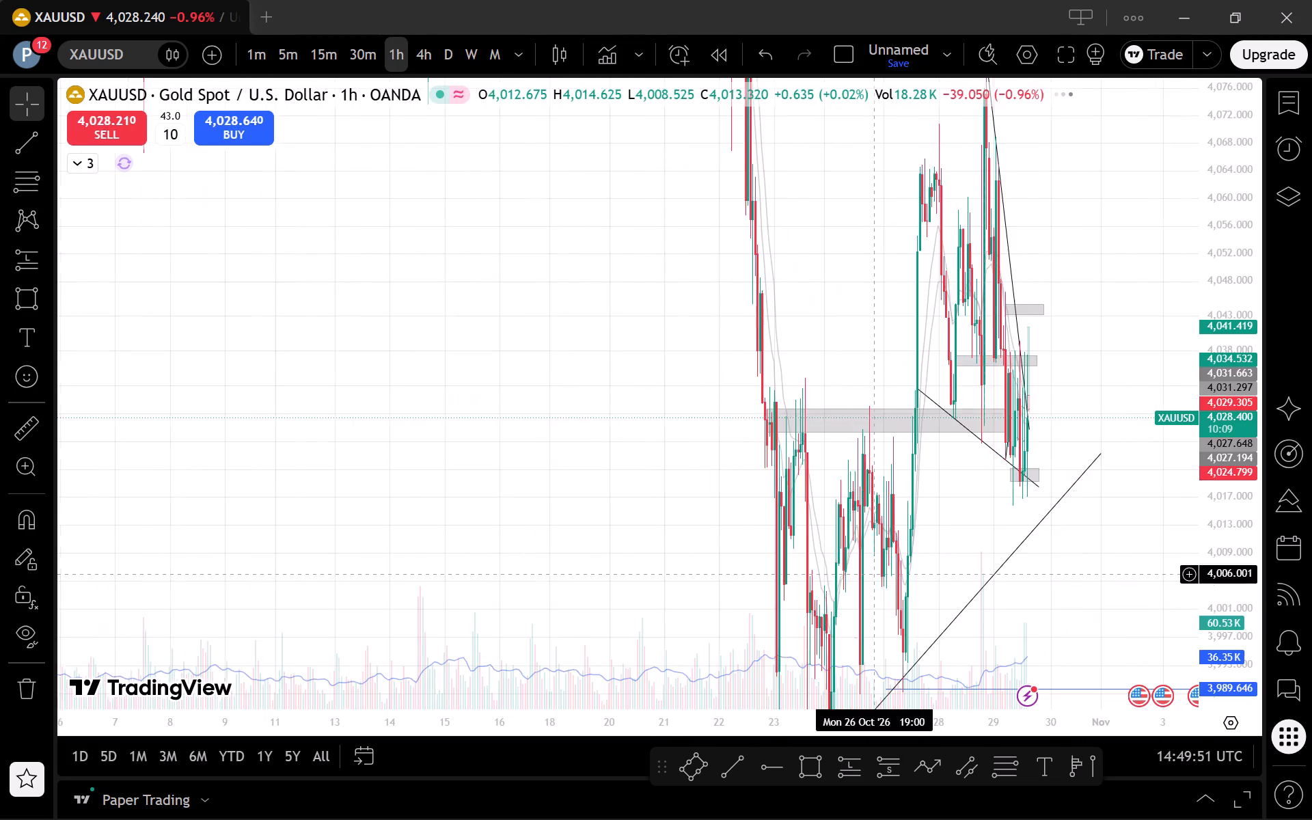
{"action": "scroll", "coordinate": [983, 638], "scroll_direction": "up", "scroll_amount": 8}
{"action": "left_click_drag", "start_coordinate": [799, 571], "coordinate": [854, 562]}
{"action": "scroll", "coordinate": [854, 562], "scroll_direction": "up", "scroll_amount": 4}
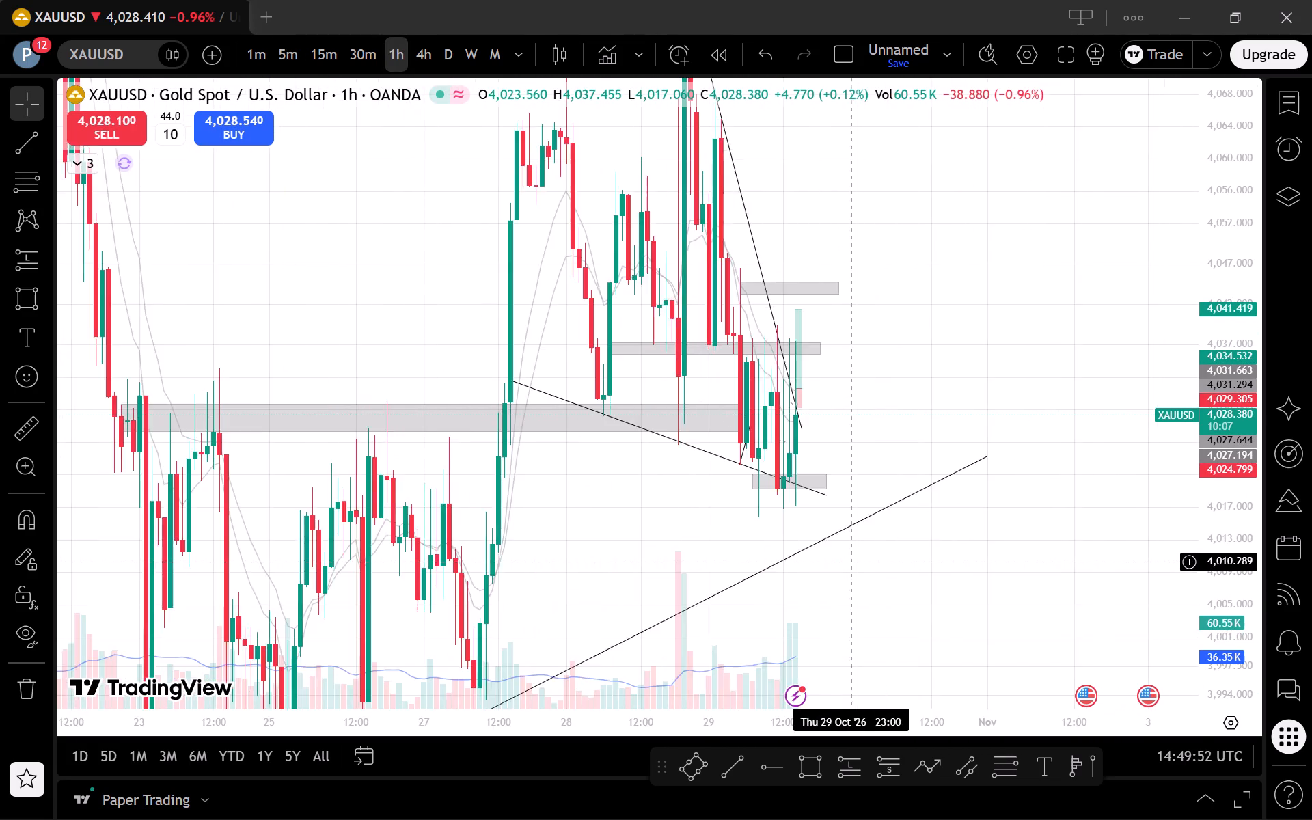
{"action": "scroll", "coordinate": [854, 562], "scroll_direction": "up", "scroll_amount": 2}
{"action": "left_click_drag", "start_coordinate": [913, 582], "coordinate": [1147, 542]}
{"action": "left_click_drag", "start_coordinate": [1244, 389], "coordinate": [1252, 582]}
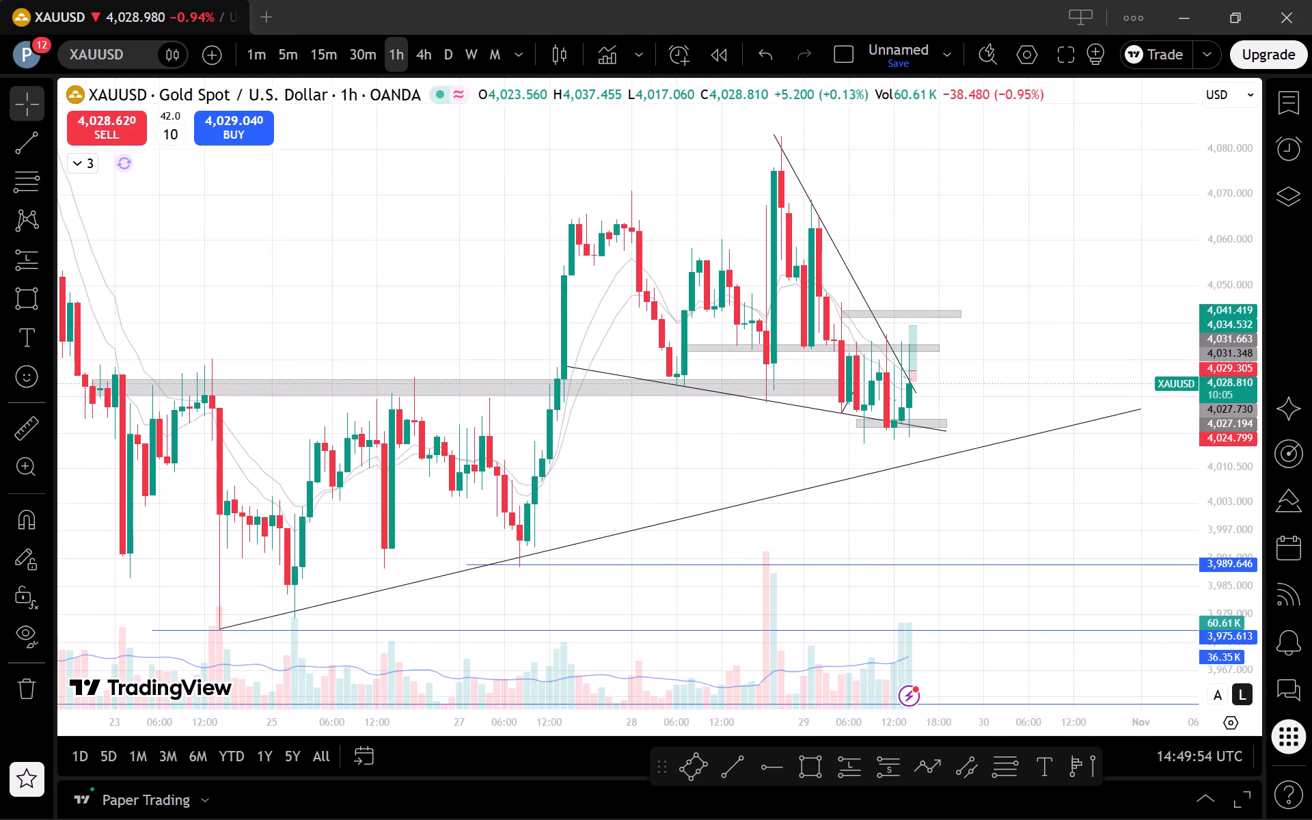
{"action": "scroll", "coordinate": [1094, 489], "scroll_direction": "up", "scroll_amount": 3}
{"action": "left_click_drag", "start_coordinate": [1029, 482], "coordinate": [1081, 486]}
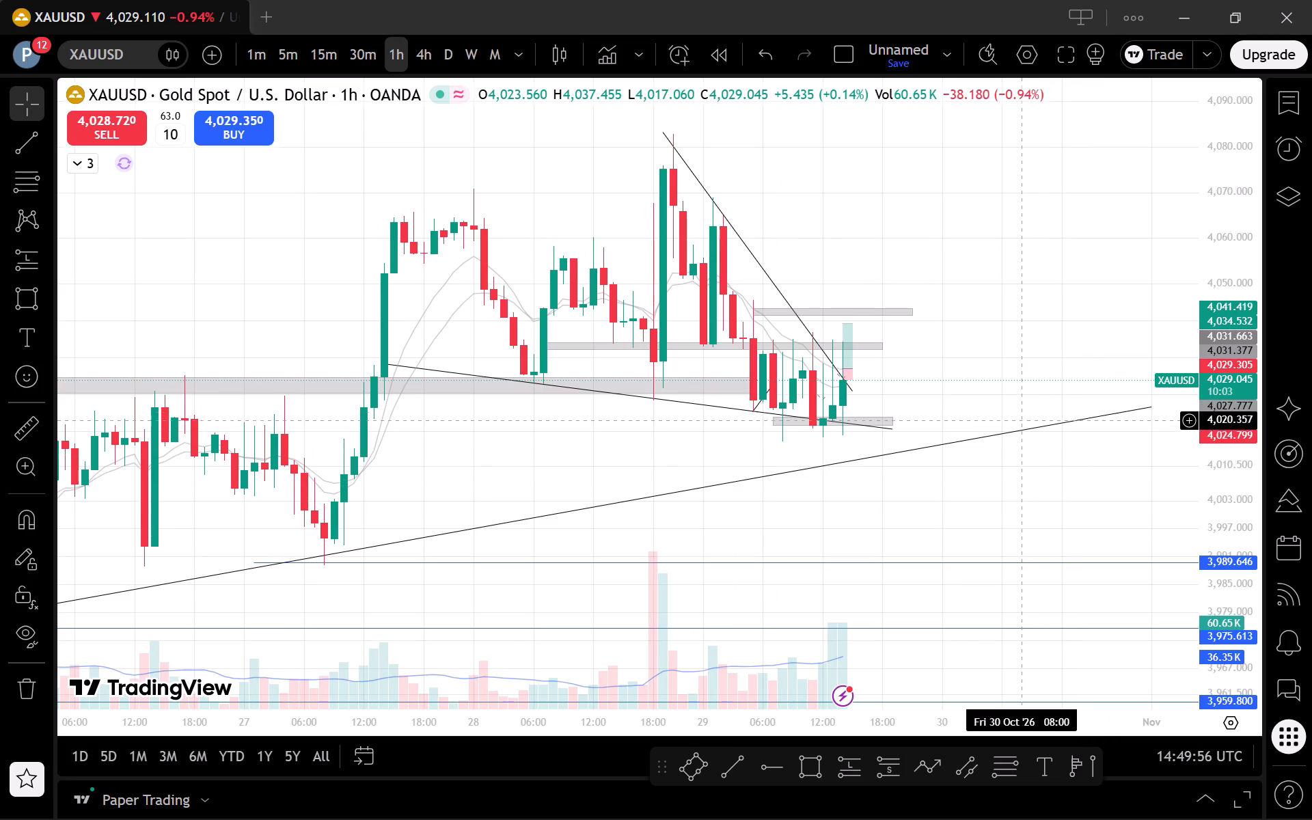
{"action": "scroll", "coordinate": [1024, 440], "scroll_direction": "down", "scroll_amount": 1}
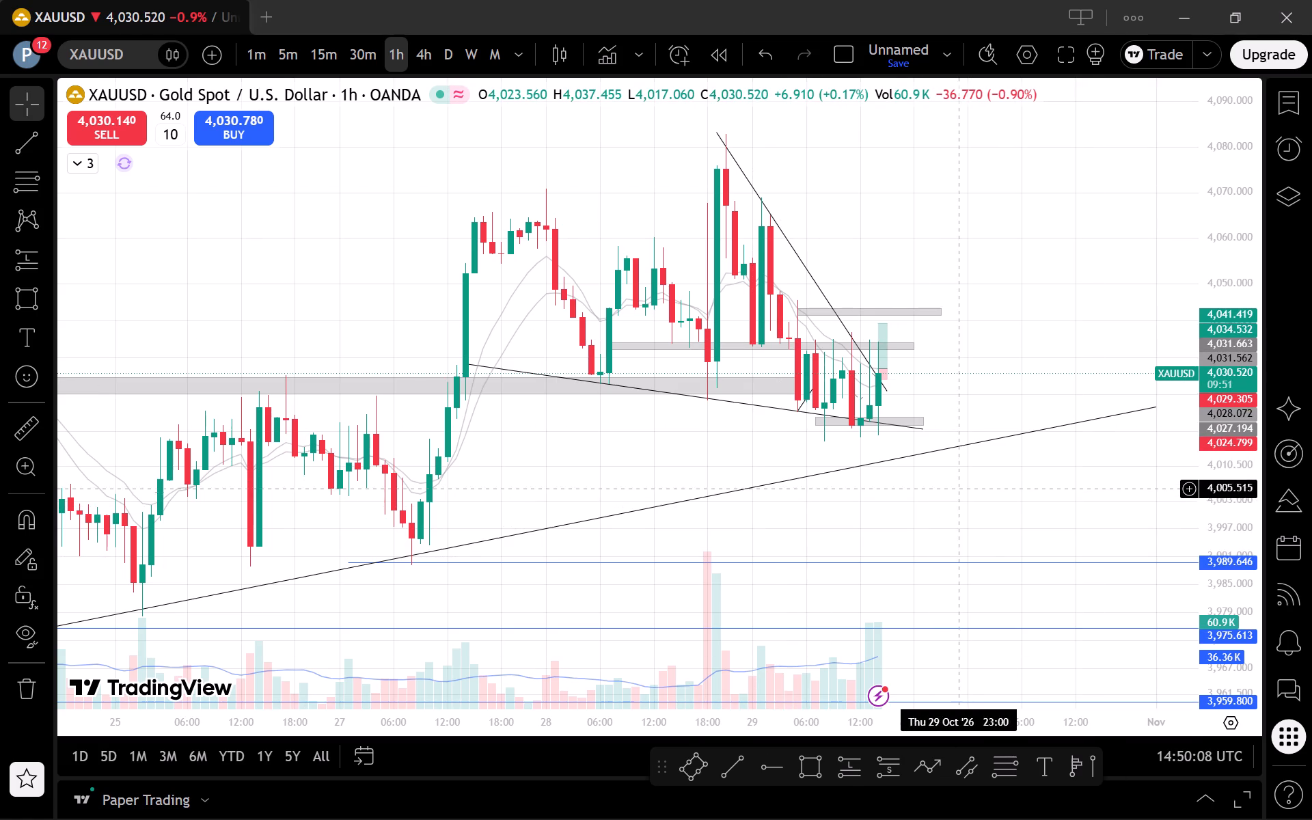
Inspect the retest of the descending trend line and the latest position's stop area on the 5-minute and 15-minute charts.
{"action": "left_click", "coordinate": [290, 55]}
{"action": "scroll", "coordinate": [1037, 599], "scroll_direction": "down", "scroll_amount": 2}
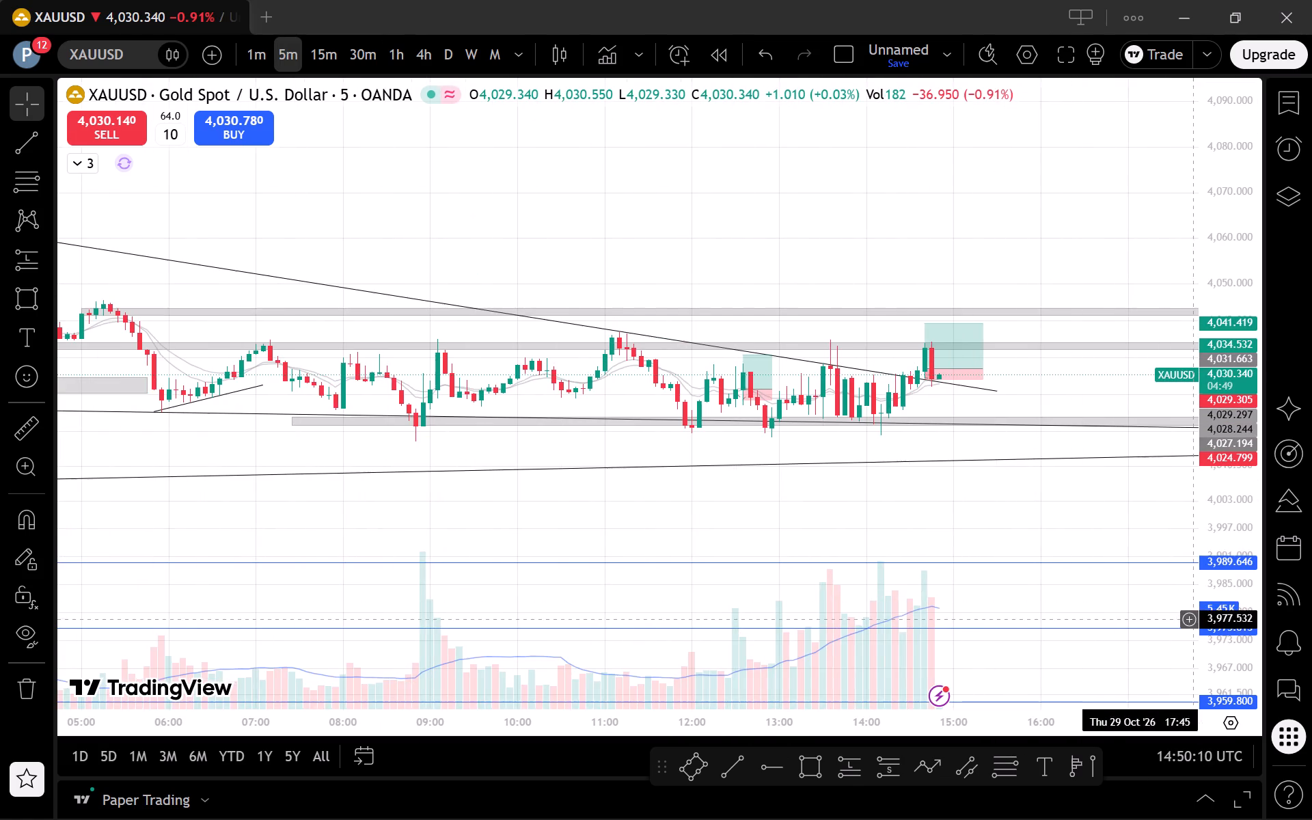
{"action": "left_click_drag", "start_coordinate": [1210, 625], "coordinate": [1091, 197]}
{"action": "scroll", "coordinate": [1050, 295], "scroll_direction": "up", "scroll_amount": 6}
{"action": "left_click_drag", "start_coordinate": [1009, 369], "coordinate": [1179, 404]}
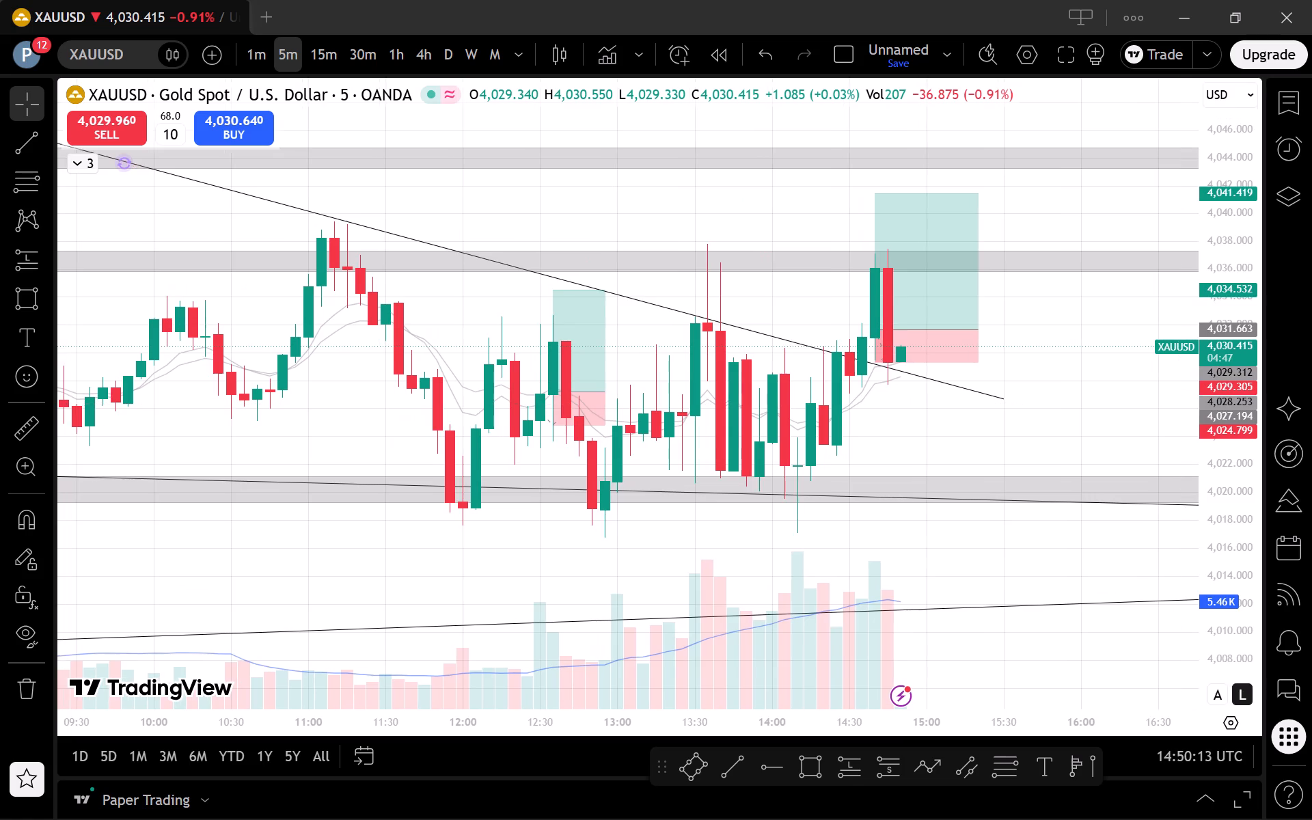
{"action": "left_click_drag", "start_coordinate": [1246, 381], "coordinate": [1172, 510]}
{"action": "scroll", "coordinate": [1107, 531], "scroll_direction": "down", "scroll_amount": 3}
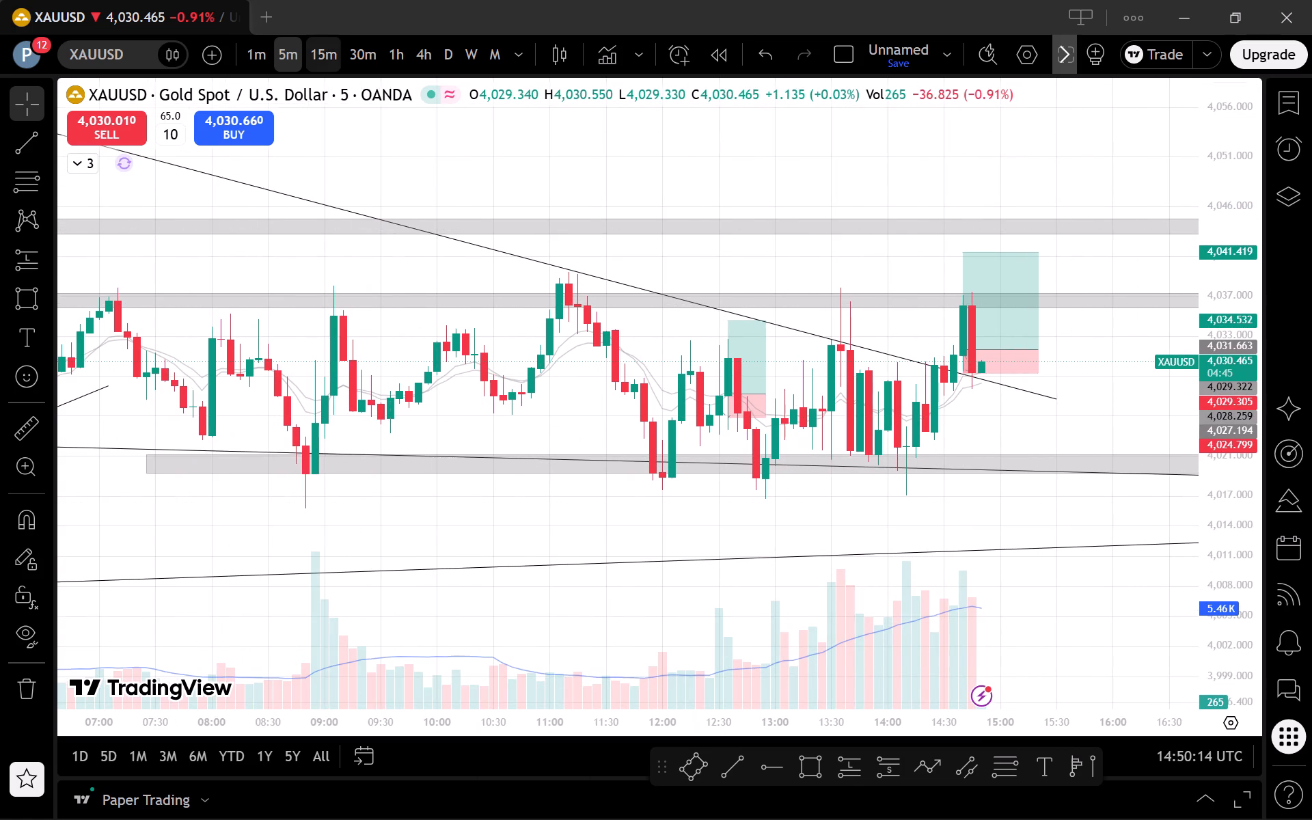
{"action": "left_click", "coordinate": [324, 51]}
{"action": "left_click", "coordinate": [285, 53]}
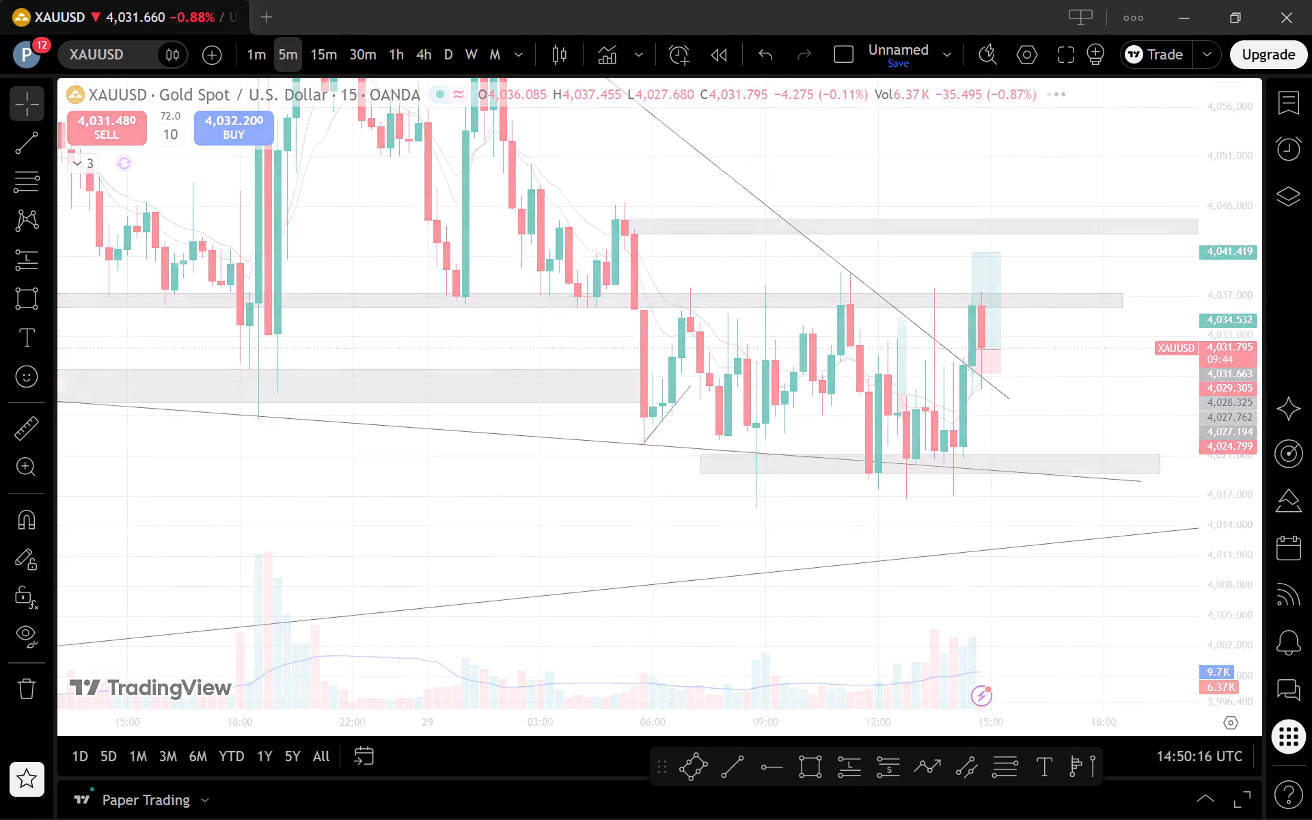
{"action": "scroll", "coordinate": [958, 433], "scroll_direction": "up", "scroll_amount": 1}
{"action": "left_click_drag", "start_coordinate": [1208, 536], "coordinate": [1168, 362]}
{"action": "left_click_drag", "start_coordinate": [1112, 358], "coordinate": [1077, 428]}
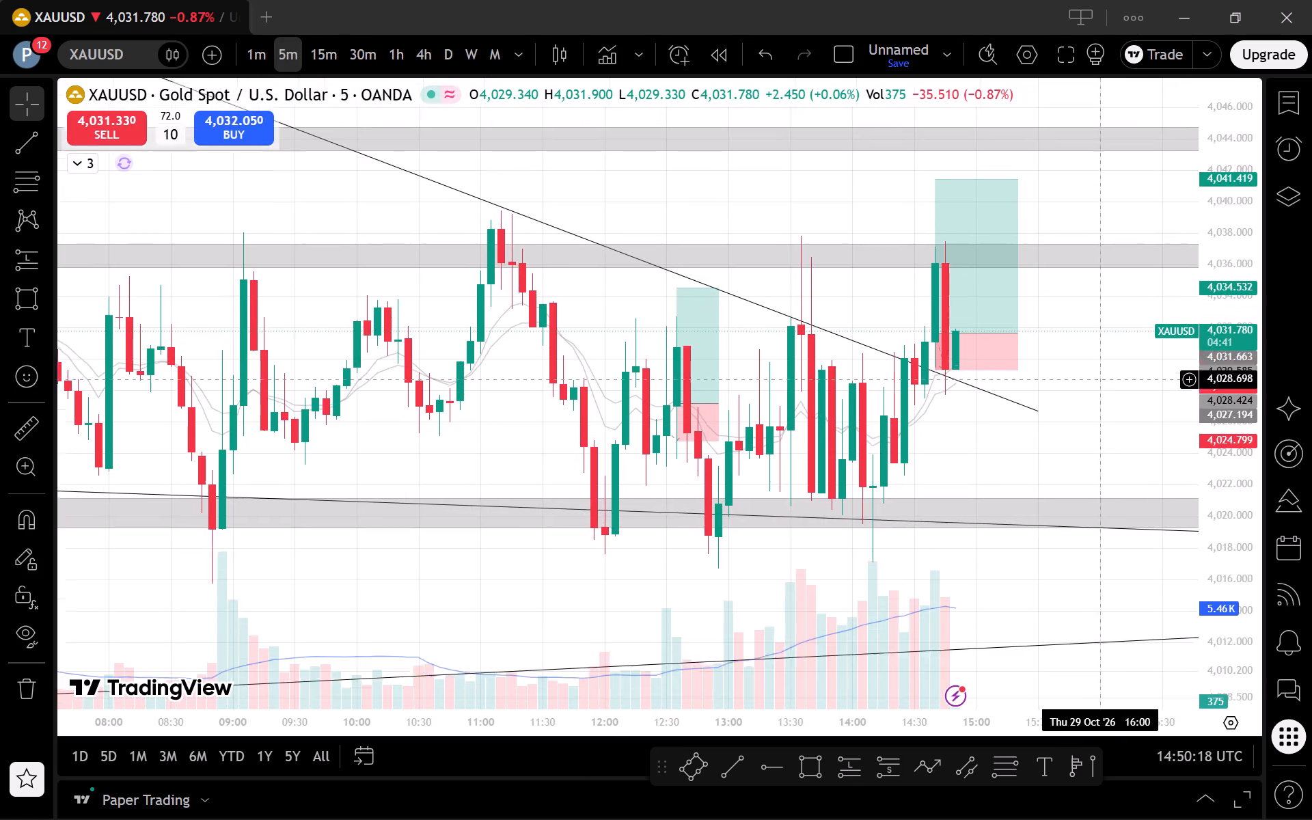
{"action": "left_click_drag", "start_coordinate": [1077, 428], "coordinate": [1051, 474]}
Check price against the latest position's entry and the broken trend line on the 1-minute chart, then on the 5-minute chart.
{"action": "left_click", "coordinate": [254, 51]}
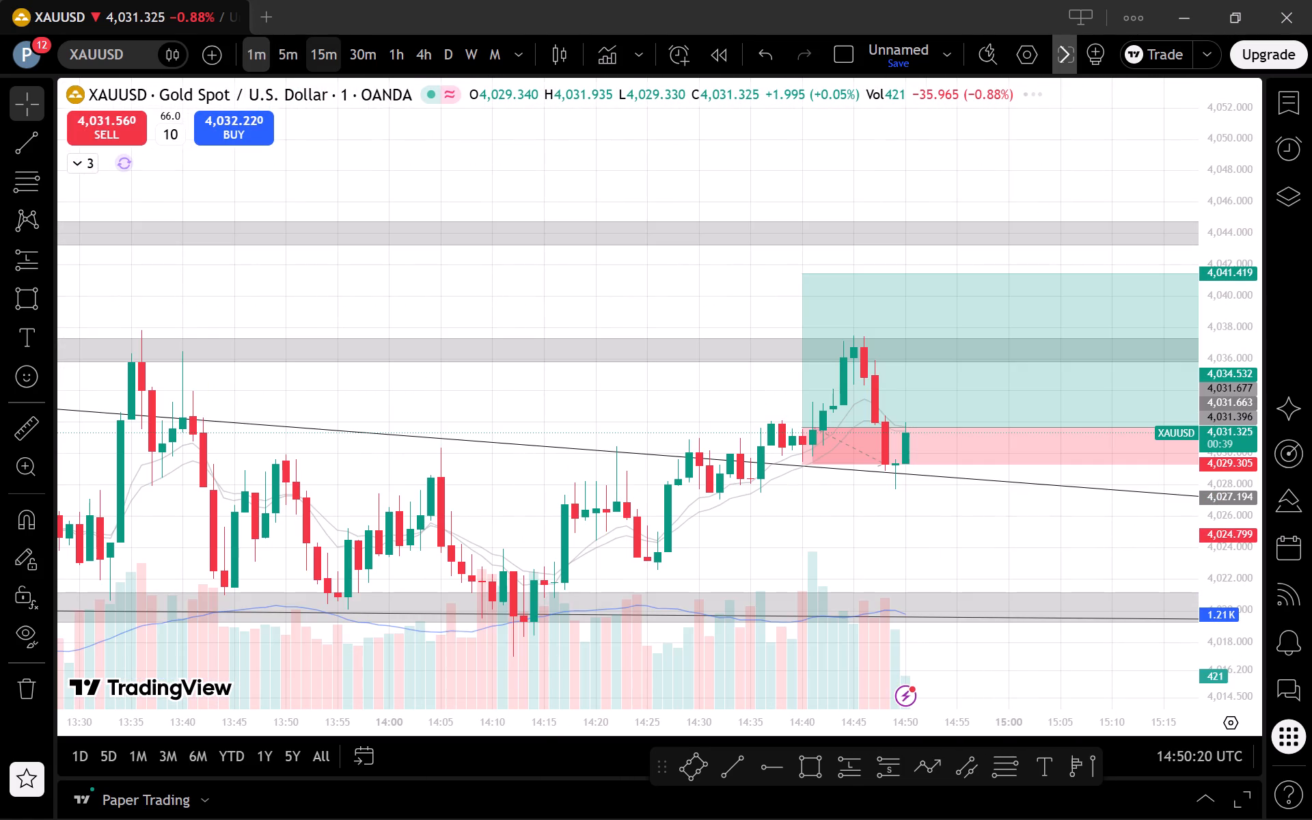
{"action": "left_click", "coordinate": [288, 51]}
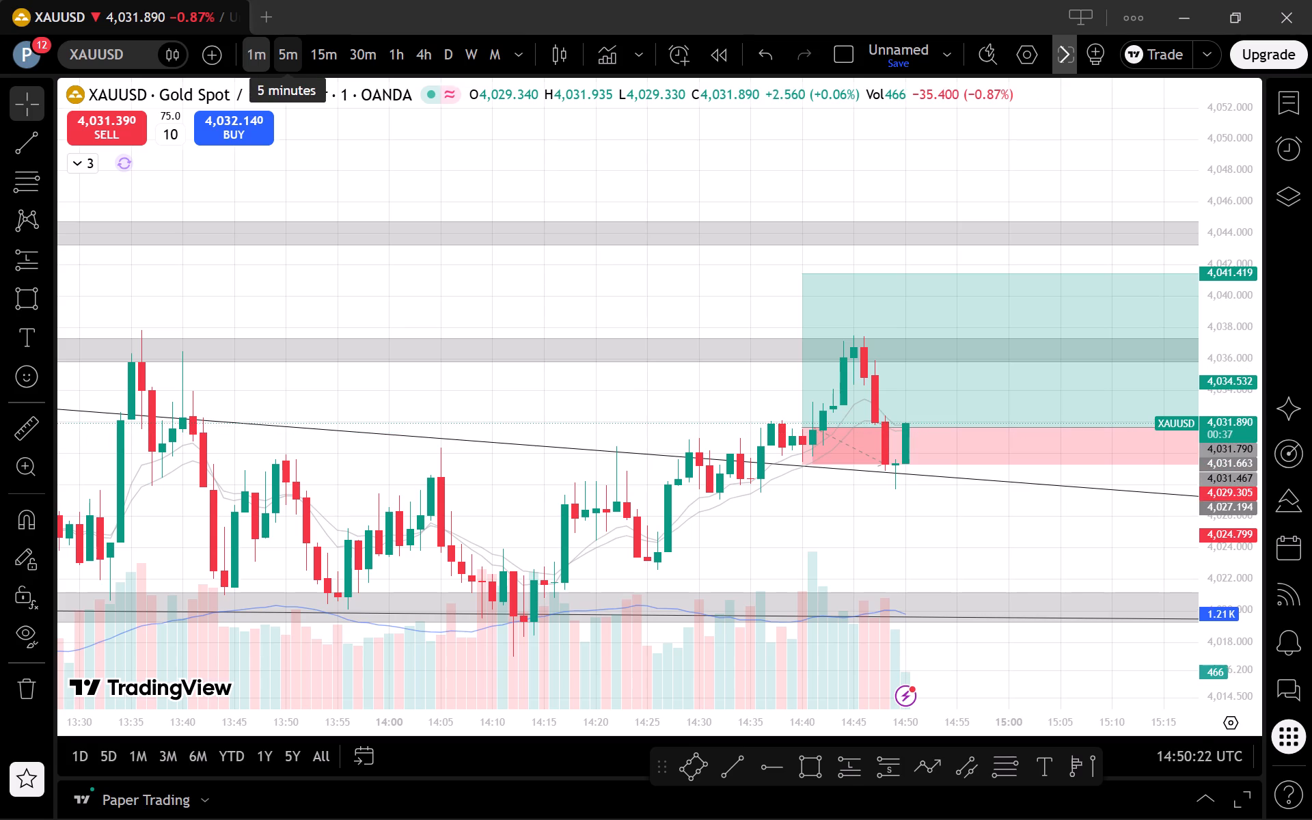
{"action": "scroll", "coordinate": [872, 473], "scroll_direction": "up", "scroll_amount": 1}
{"action": "left_click_drag", "start_coordinate": [1230, 469], "coordinate": [1231, 561]}
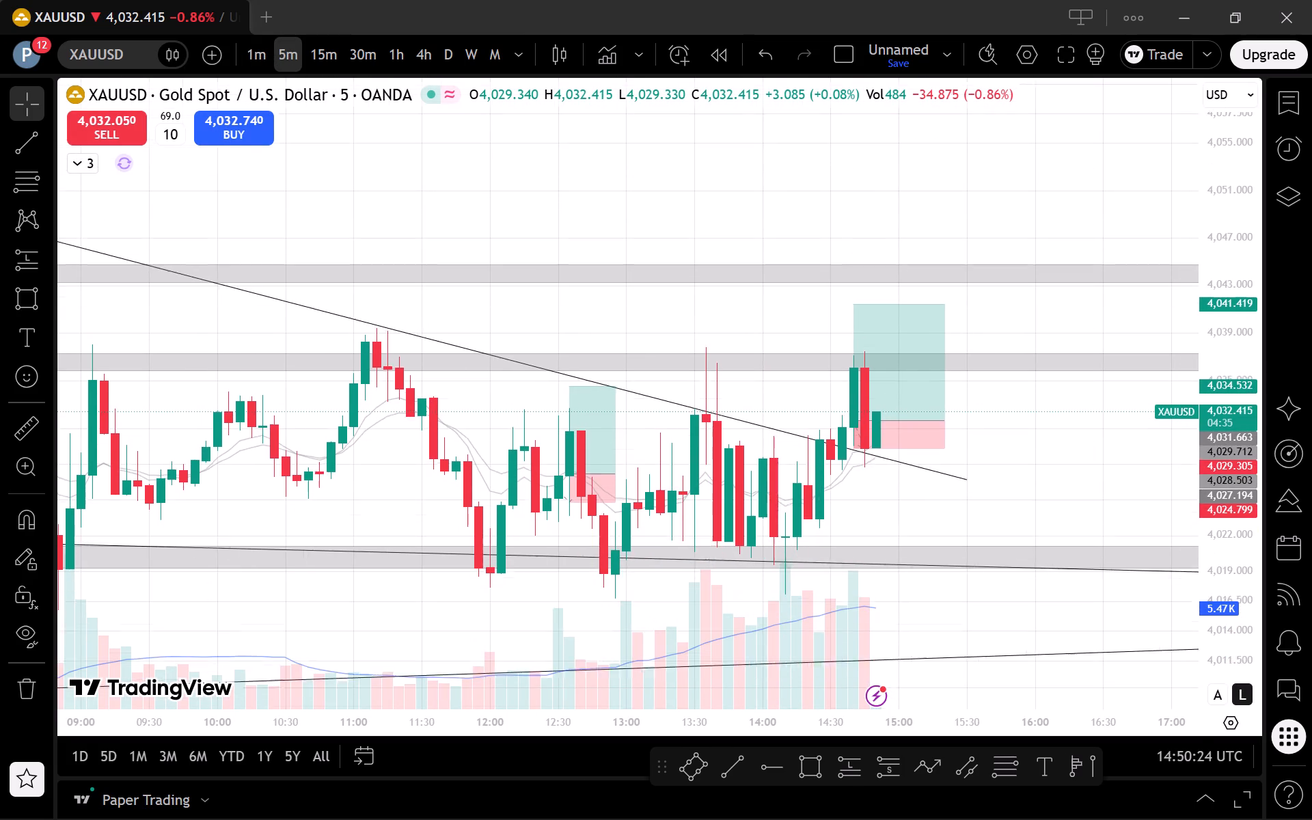
{"action": "left_click_drag", "start_coordinate": [1231, 561], "coordinate": [1235, 586]}
{"action": "left_click_drag", "start_coordinate": [1045, 457], "coordinate": [1062, 480]}
{"action": "scroll", "coordinate": [1062, 480], "scroll_direction": "down", "scroll_amount": 1}
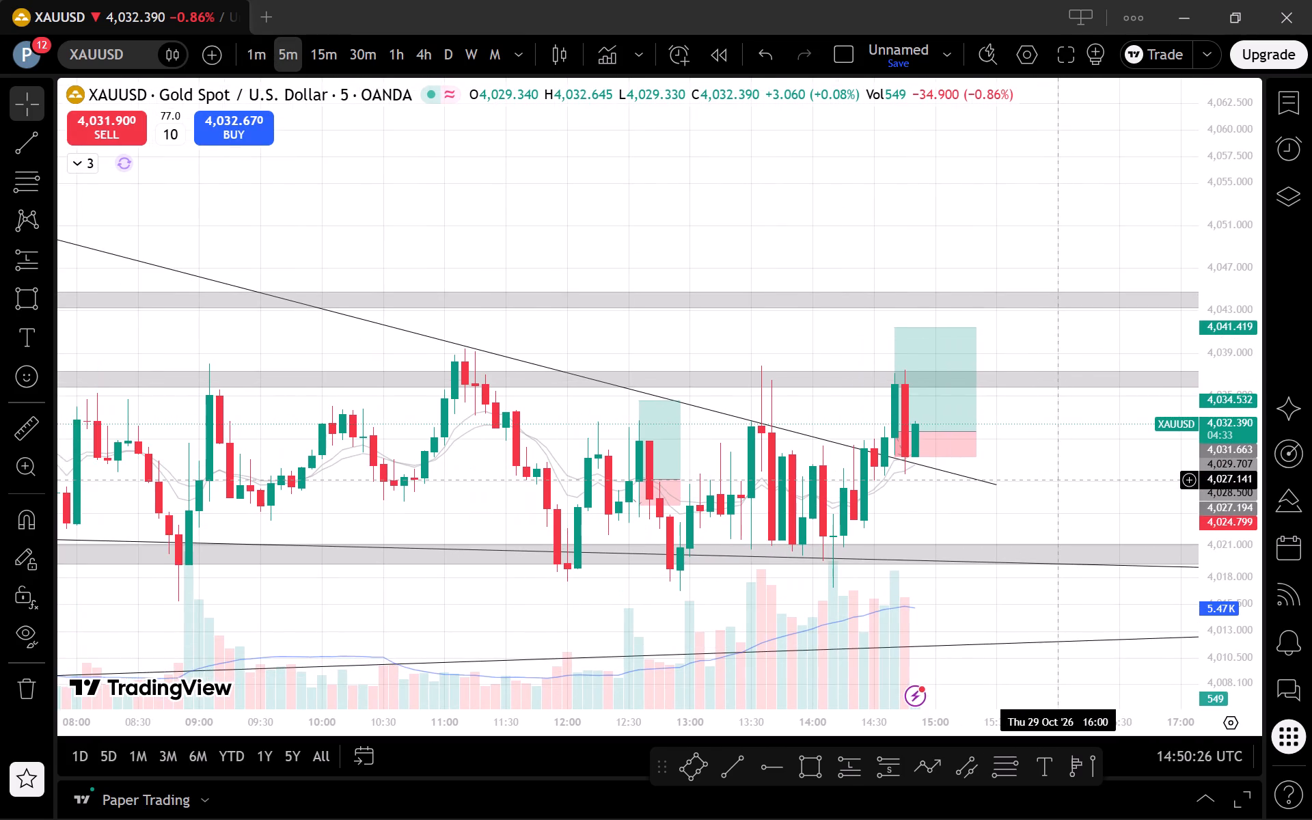
{"action": "scroll", "coordinate": [1062, 480], "scroll_direction": "up", "scroll_amount": 1}
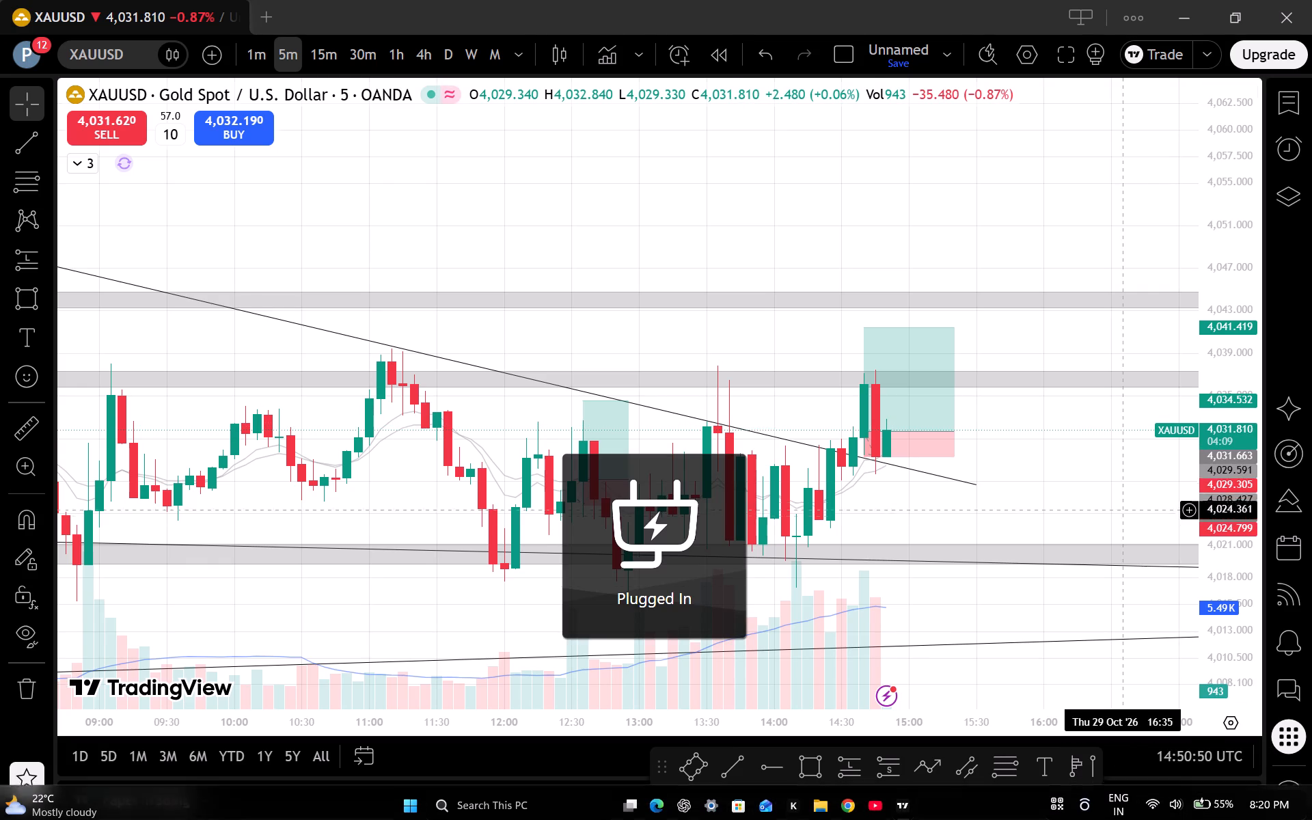
{"action": "left_click_drag", "start_coordinate": [1123, 497], "coordinate": [1130, 462]}
{"action": "scroll", "coordinate": [1121, 450], "scroll_direction": "down", "scroll_amount": 2}
{"action": "left_click_drag", "start_coordinate": [1121, 449], "coordinate": [1086, 441]}
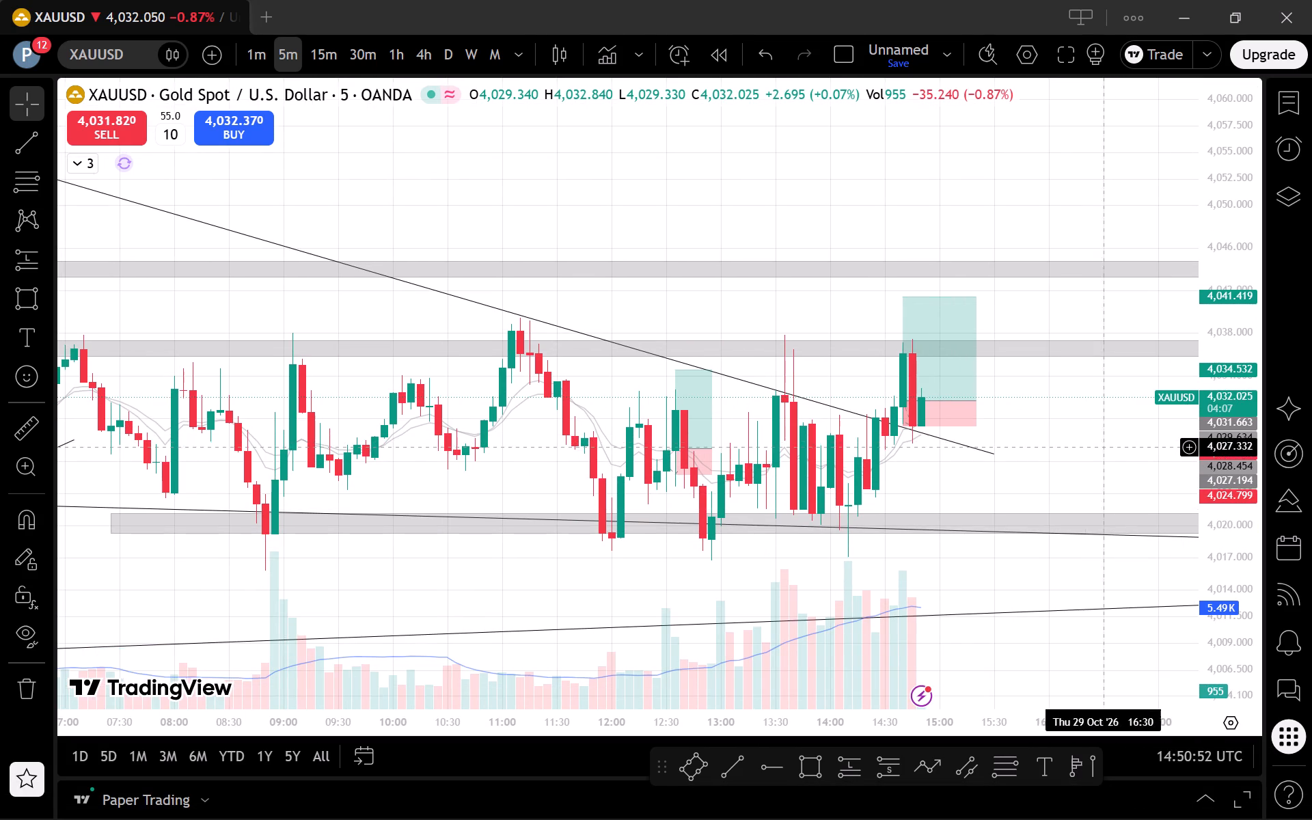
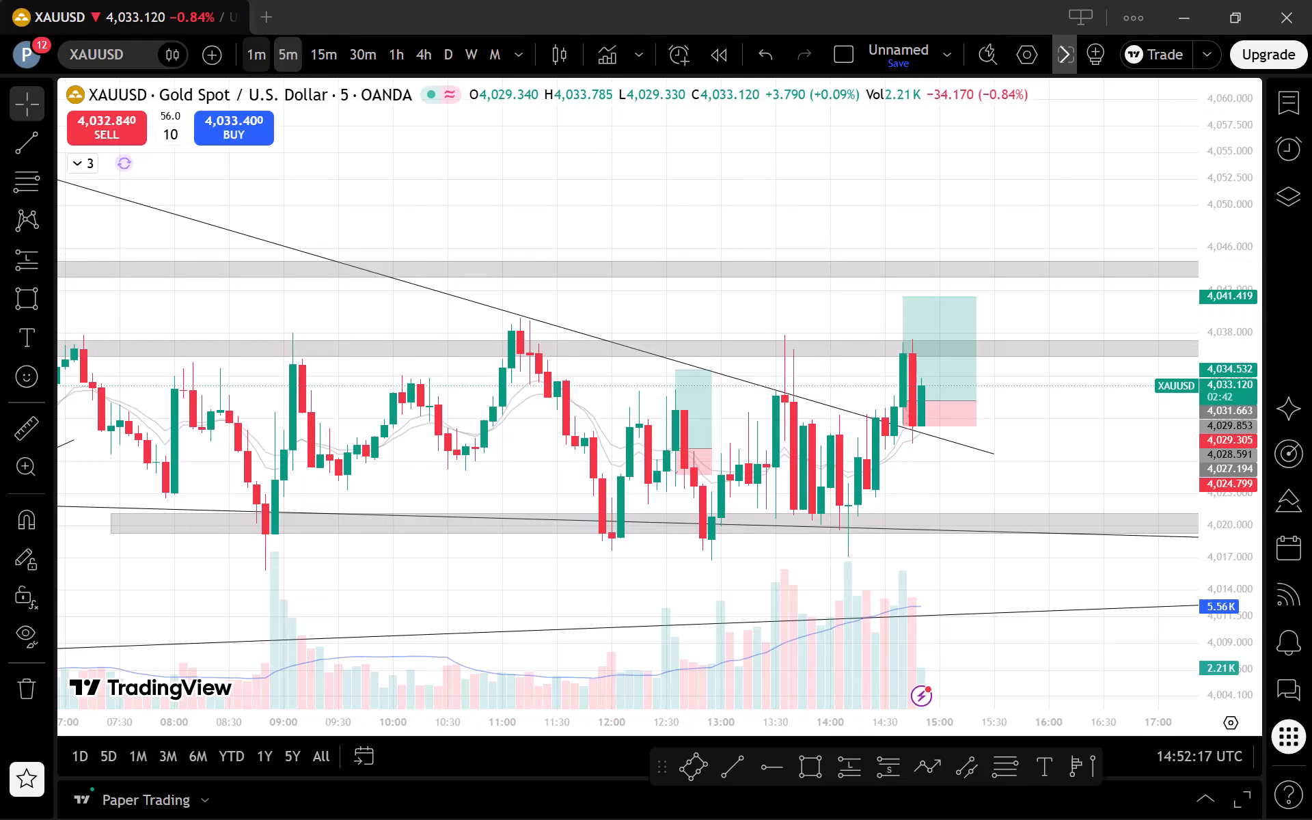
Examine the 1-minute candles around the latest position's entry and stop area and the retested descending trend line.
{"action": "left_click", "coordinate": [263, 49]}
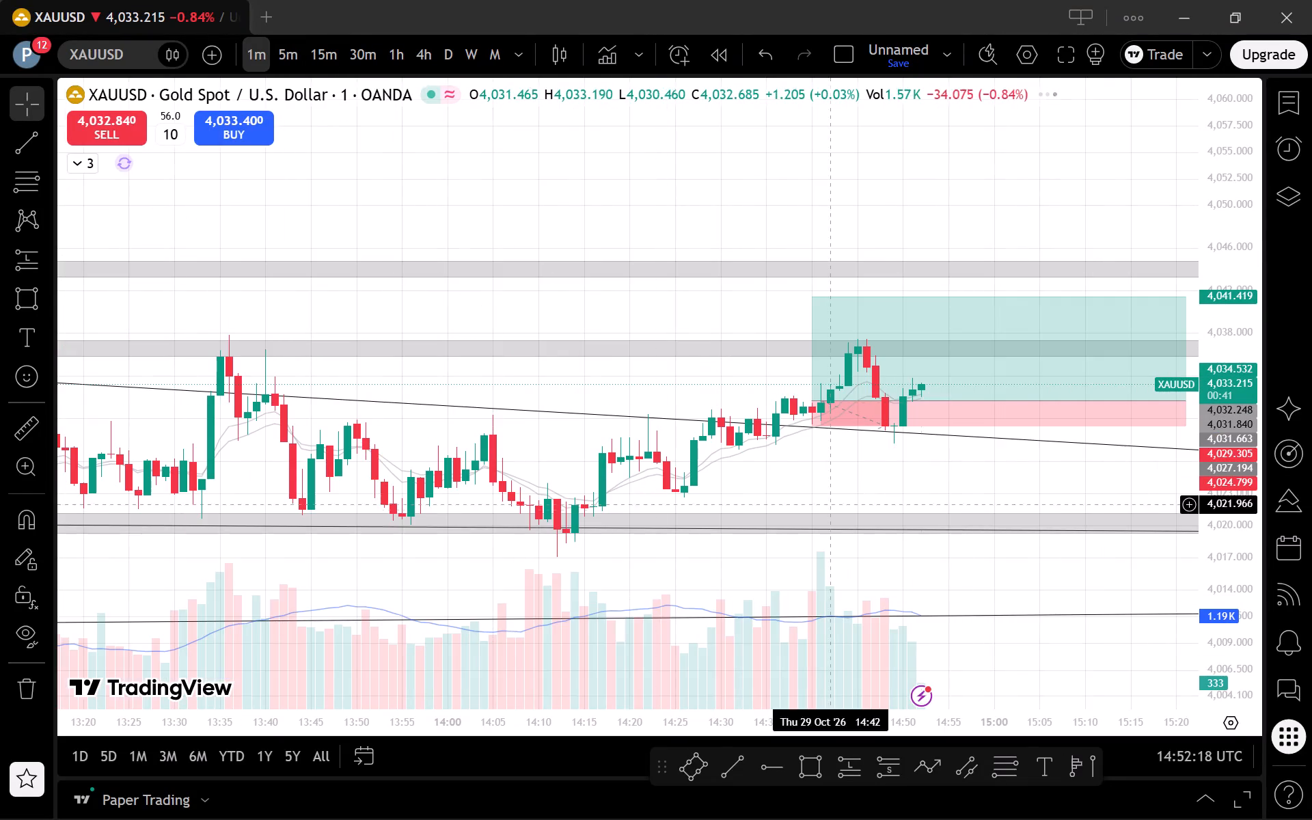
{"action": "scroll", "coordinate": [1045, 535], "scroll_direction": "down", "scroll_amount": 2}
{"action": "left_click_drag", "start_coordinate": [1048, 566], "coordinate": [787, 565]}
{"action": "scroll", "coordinate": [935, 580], "scroll_direction": "down", "scroll_amount": 3}
{"action": "left_click_drag", "start_coordinate": [1235, 631], "coordinate": [1197, 433]}
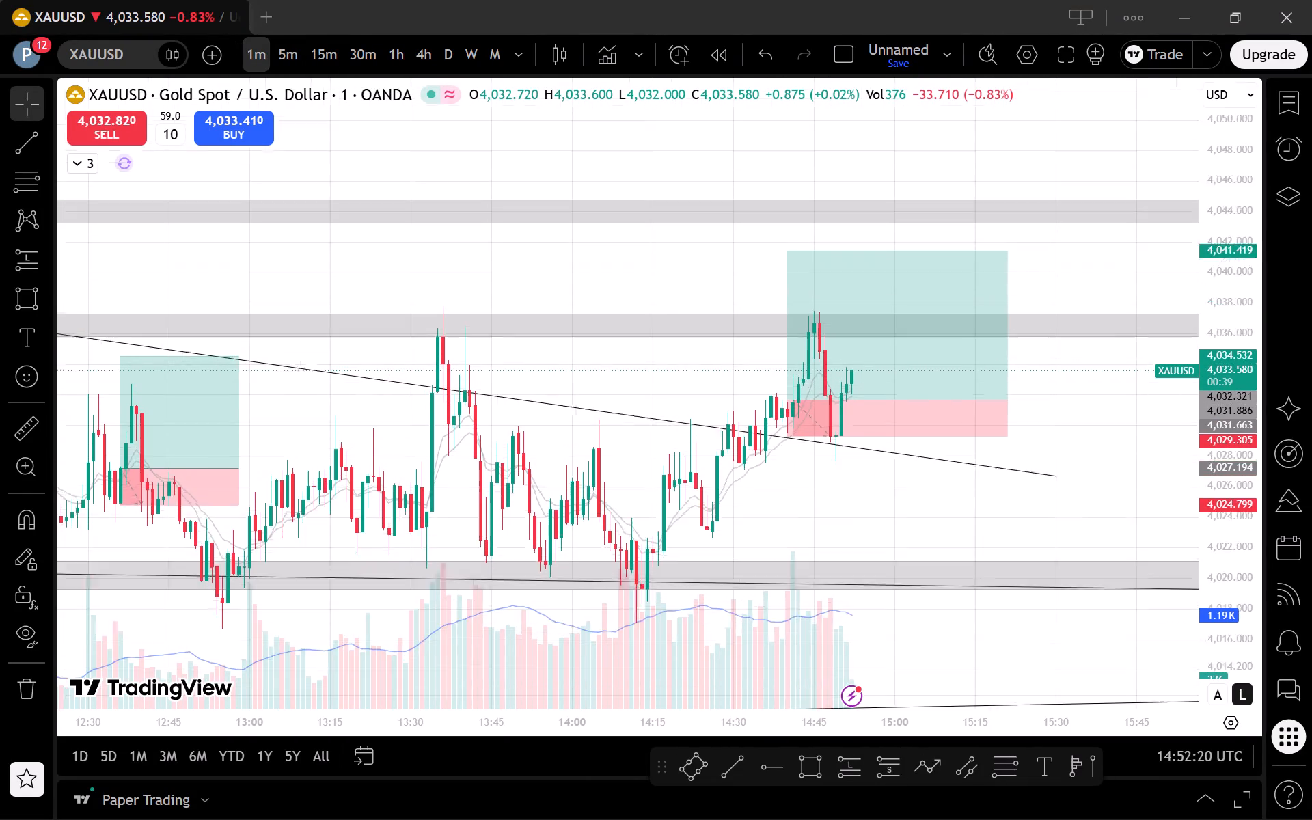
{"action": "left_click_drag", "start_coordinate": [1197, 433], "coordinate": [1177, 394]}
{"action": "scroll", "coordinate": [1140, 408], "scroll_direction": "up", "scroll_amount": 4}
{"action": "left_click_drag", "start_coordinate": [1035, 461], "coordinate": [1142, 468]}
{"action": "left_click", "coordinate": [1146, 464]}
{"action": "left_click_drag", "start_coordinate": [1228, 458], "coordinate": [1233, 463]}
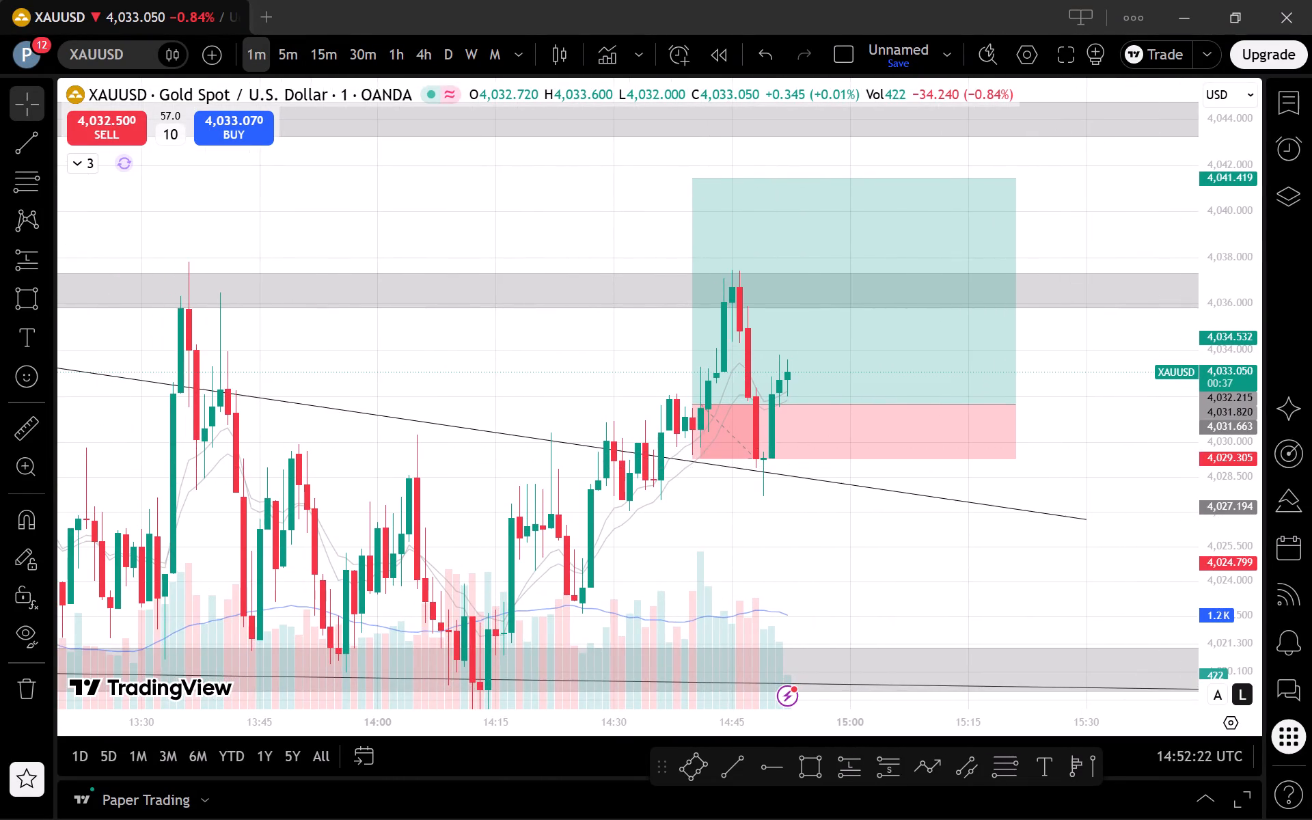
{"action": "left_click_drag", "start_coordinate": [1233, 463], "coordinate": [1234, 537]}
{"action": "scroll", "coordinate": [1162, 515], "scroll_direction": "down", "scroll_amount": 3}
{"action": "left_click_drag", "start_coordinate": [1142, 508], "coordinate": [1143, 531]}
{"action": "scroll", "coordinate": [1143, 531], "scroll_direction": "up", "scroll_amount": 2}
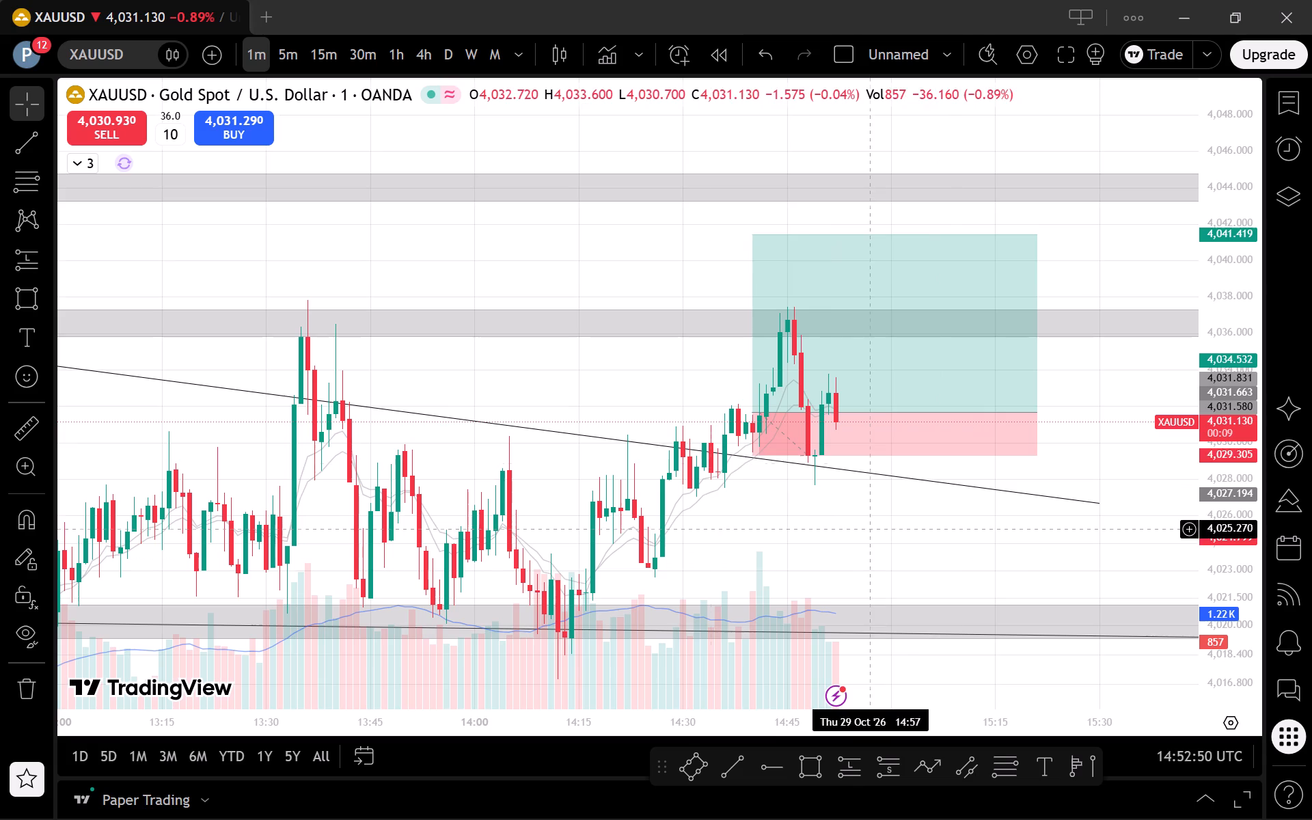
Compare price with the latest position's entry on the 5-minute chart, then return to the 1-minute chart.
{"action": "left_click", "coordinate": [273, 49]}
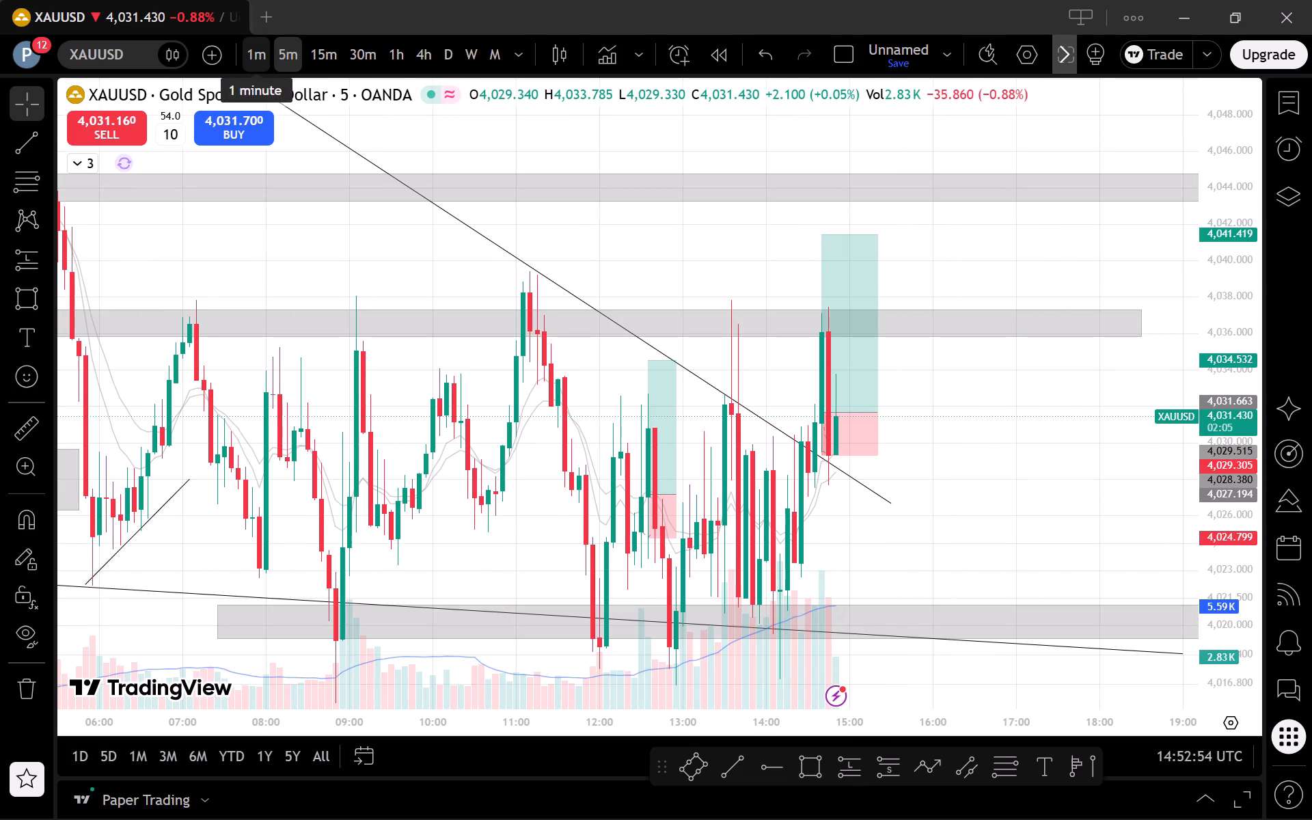
{"action": "left_click", "coordinate": [264, 50]}
{"action": "left_click", "coordinate": [1135, 514]}
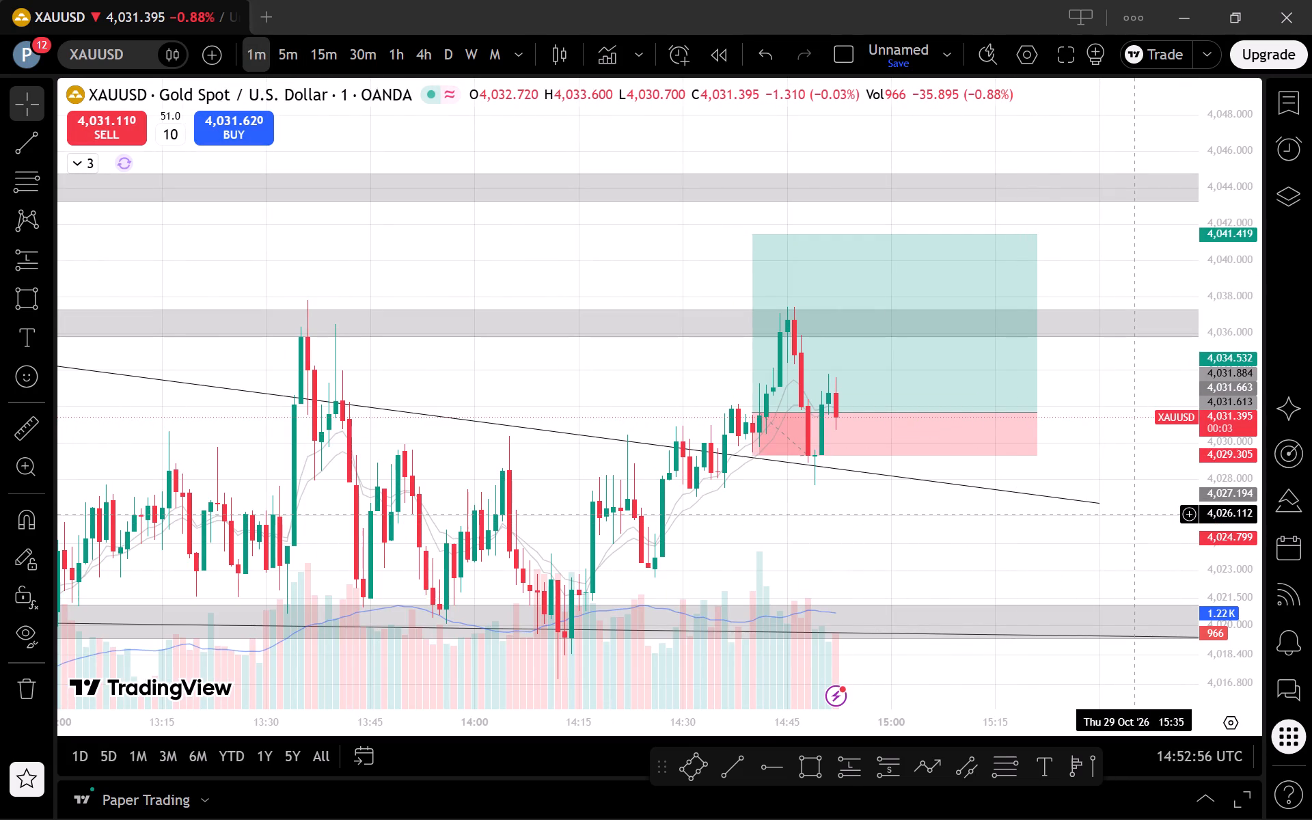
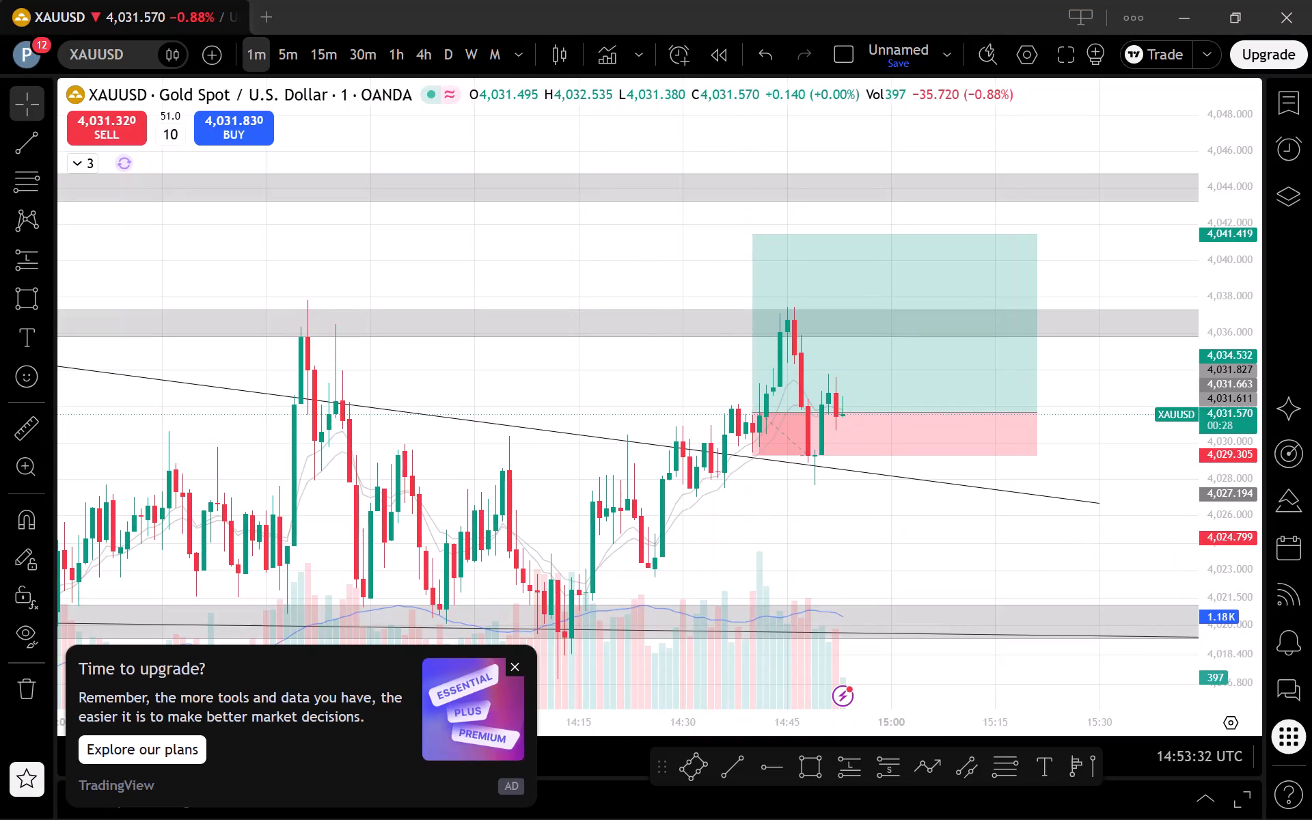
Dismiss the upgrade offer and examine the latest position and the descending trend line retest on the 5-minute chart.
{"action": "left_click", "coordinate": [519, 670]}
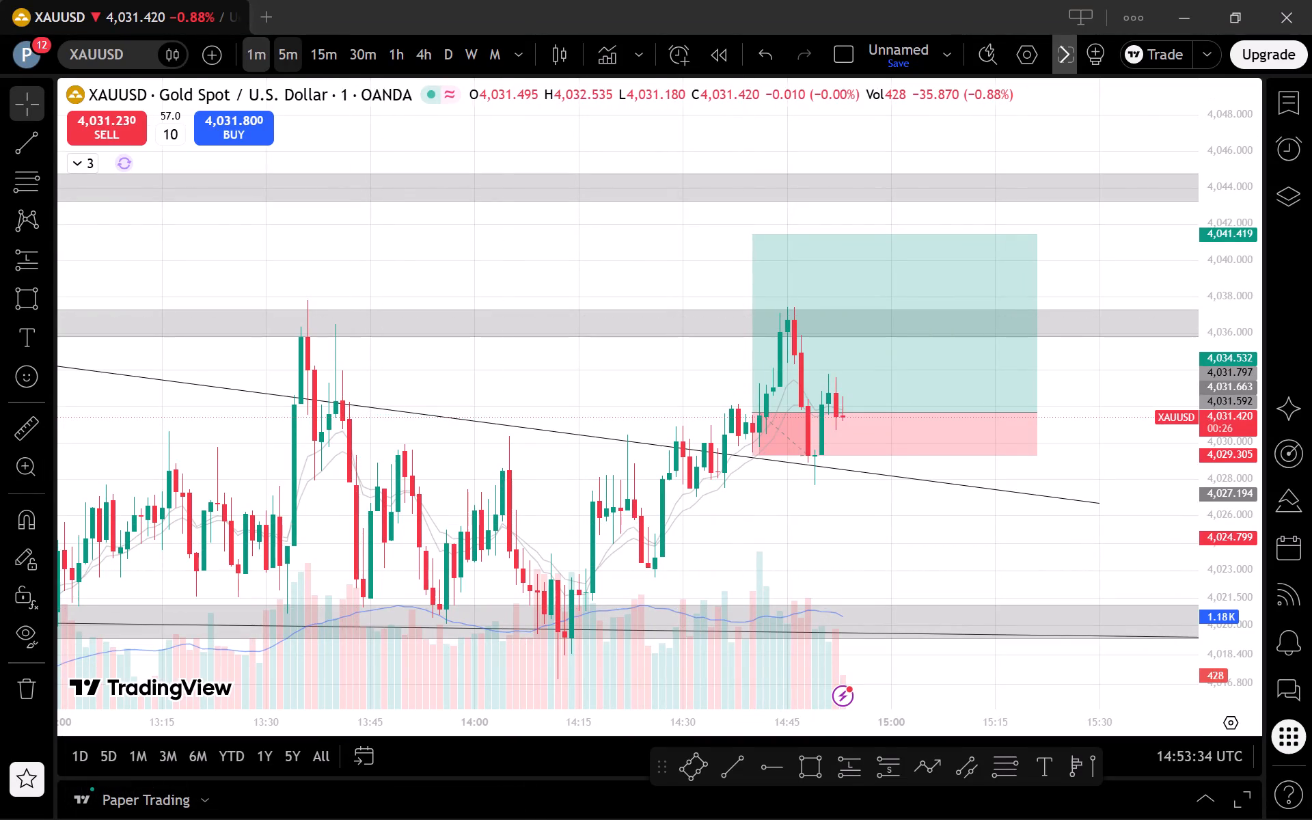
{"action": "left_click", "coordinate": [292, 53]}
{"action": "scroll", "coordinate": [881, 617], "scroll_direction": "up", "scroll_amount": 2}
{"action": "left_click_drag", "start_coordinate": [1229, 368], "coordinate": [1218, 481]}
{"action": "scroll", "coordinate": [1060, 487], "scroll_direction": "up", "scroll_amount": 2}
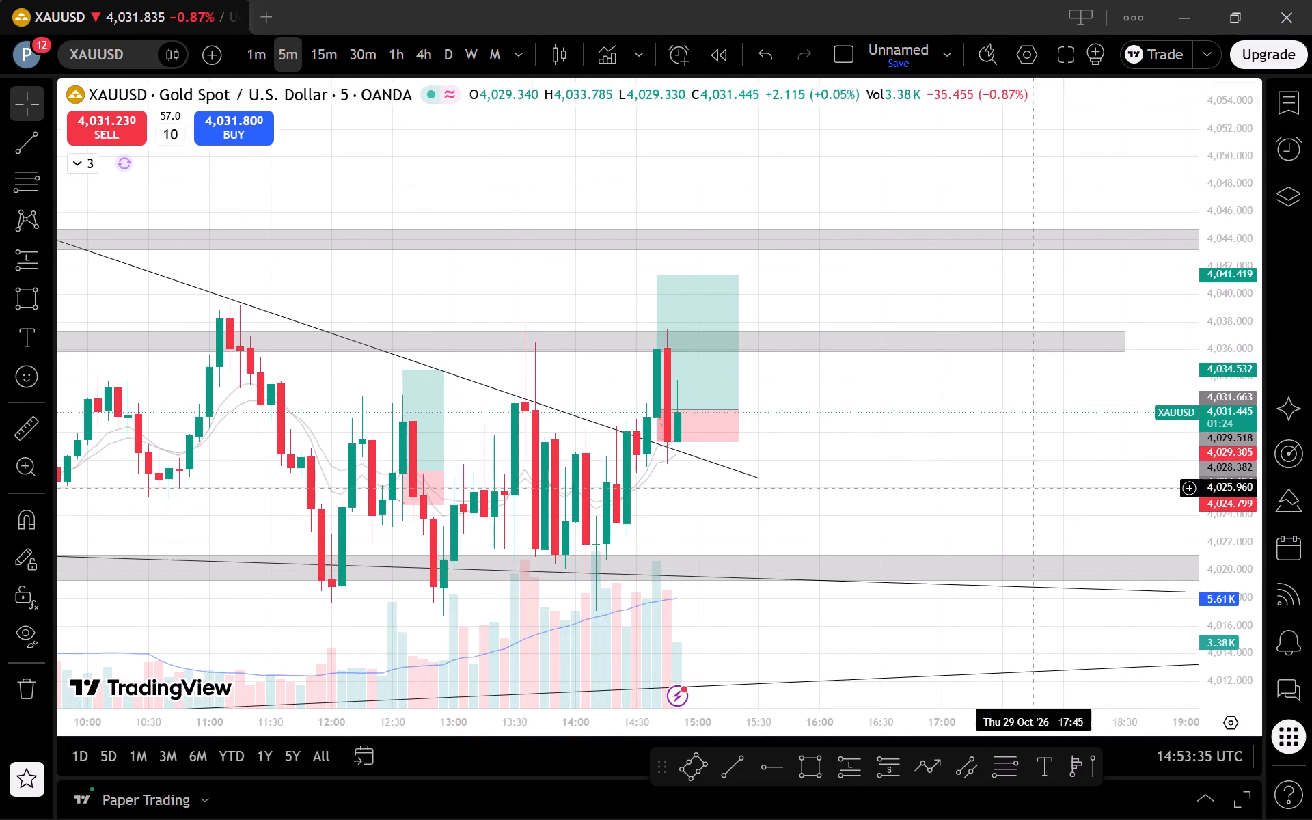
{"action": "left_click_drag", "start_coordinate": [996, 493], "coordinate": [1106, 416]}
{"action": "scroll", "coordinate": [1059, 446], "scroll_direction": "down", "scroll_amount": 2}
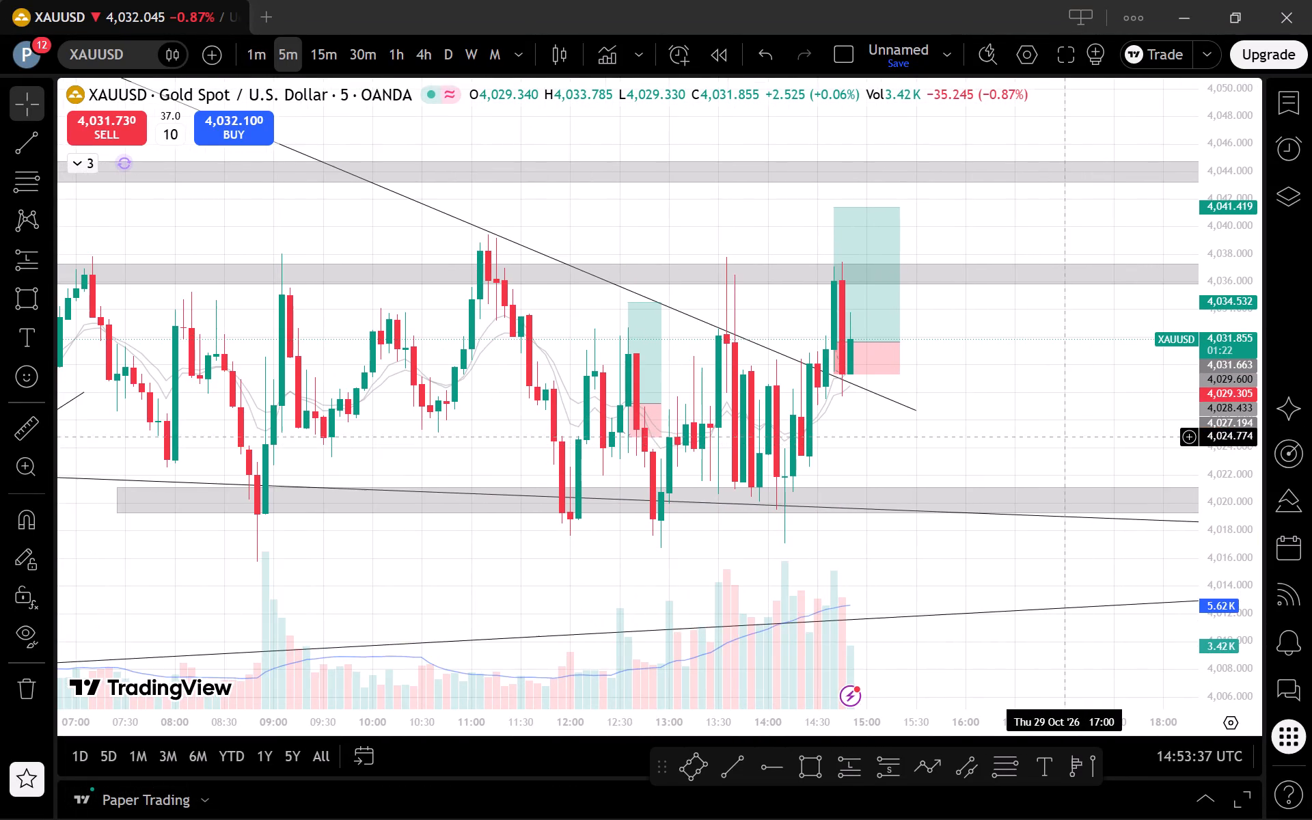
{"action": "left_click_drag", "start_coordinate": [1074, 427], "coordinate": [1095, 449]}
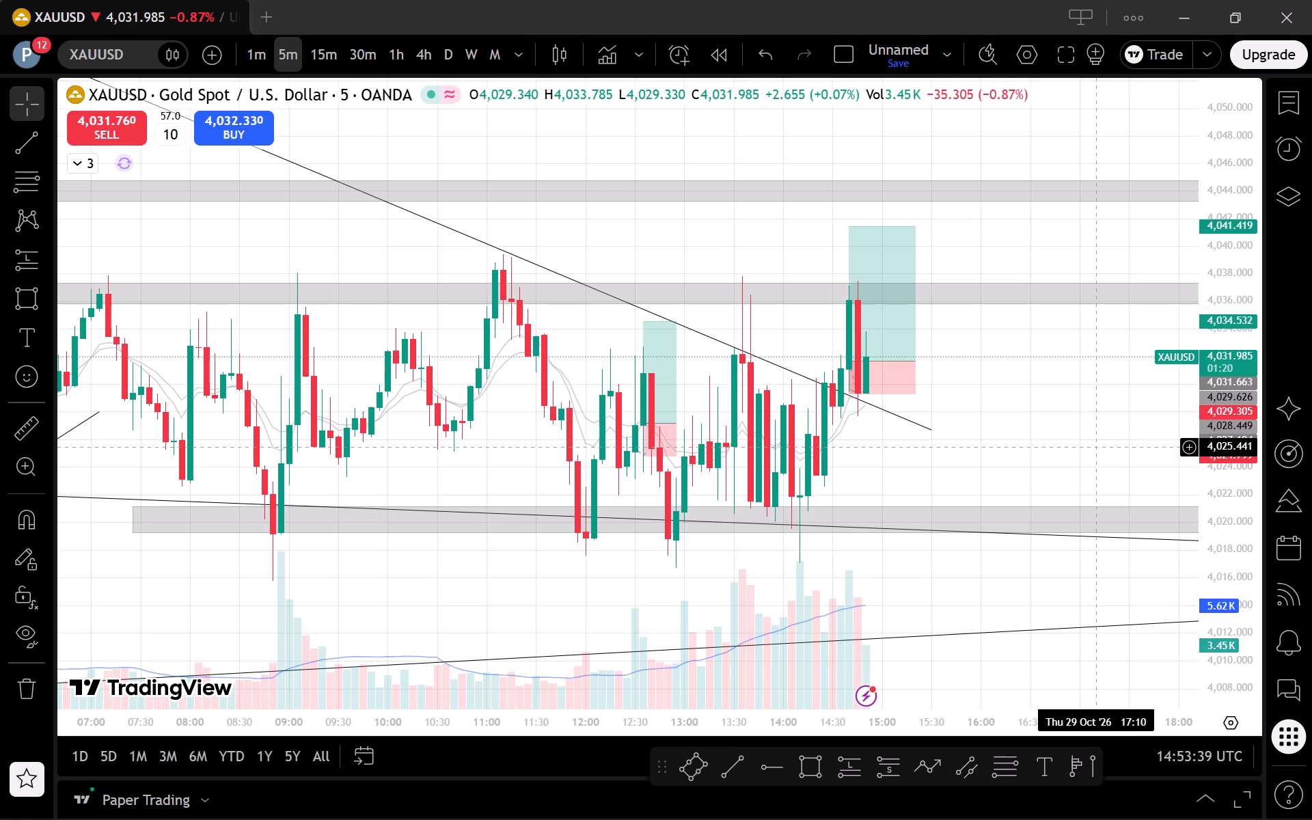
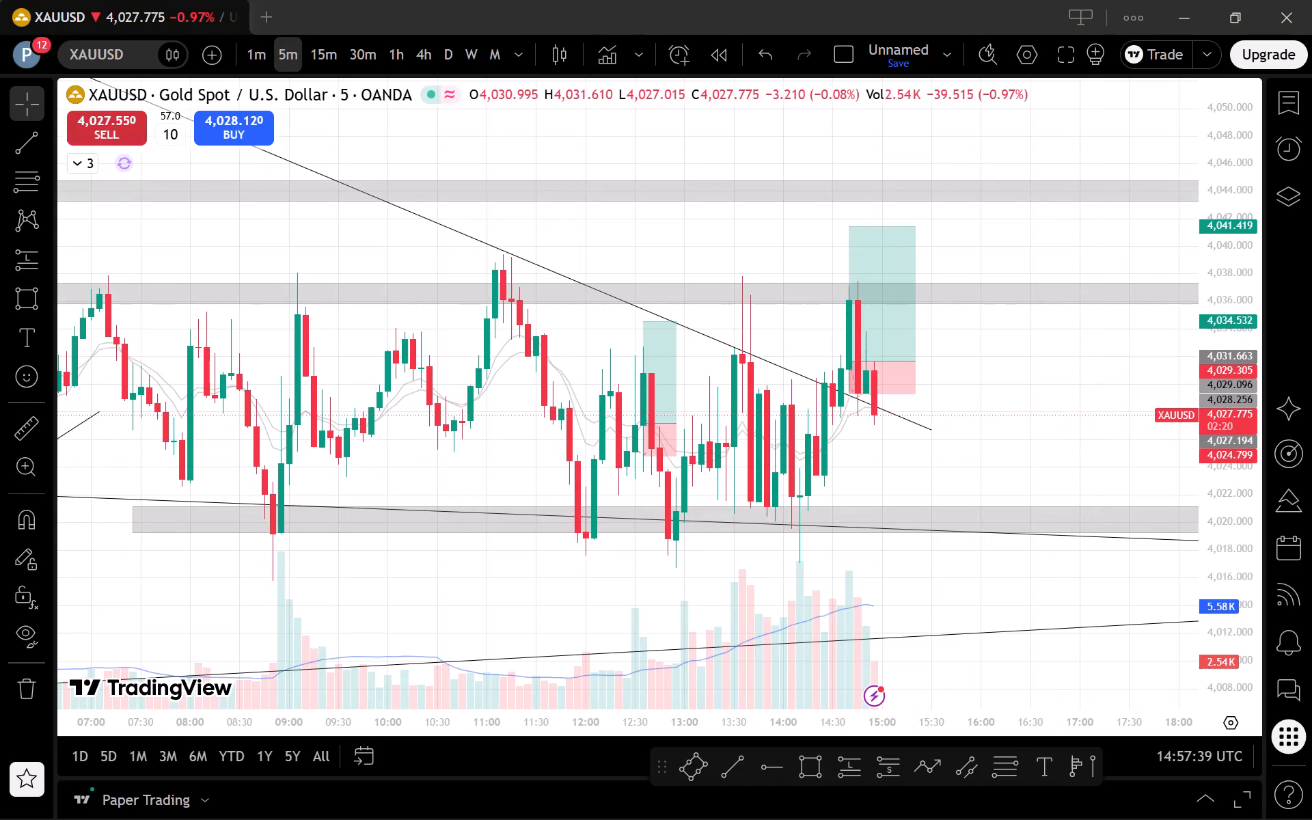
Switch XAUUSD to the 1-minute chart and open a short position with a market sell order for 10 units.
{"action": "left_click", "coordinate": [253, 60]}
{"action": "scroll", "coordinate": [956, 495], "scroll_direction": "down", "scroll_amount": 2}
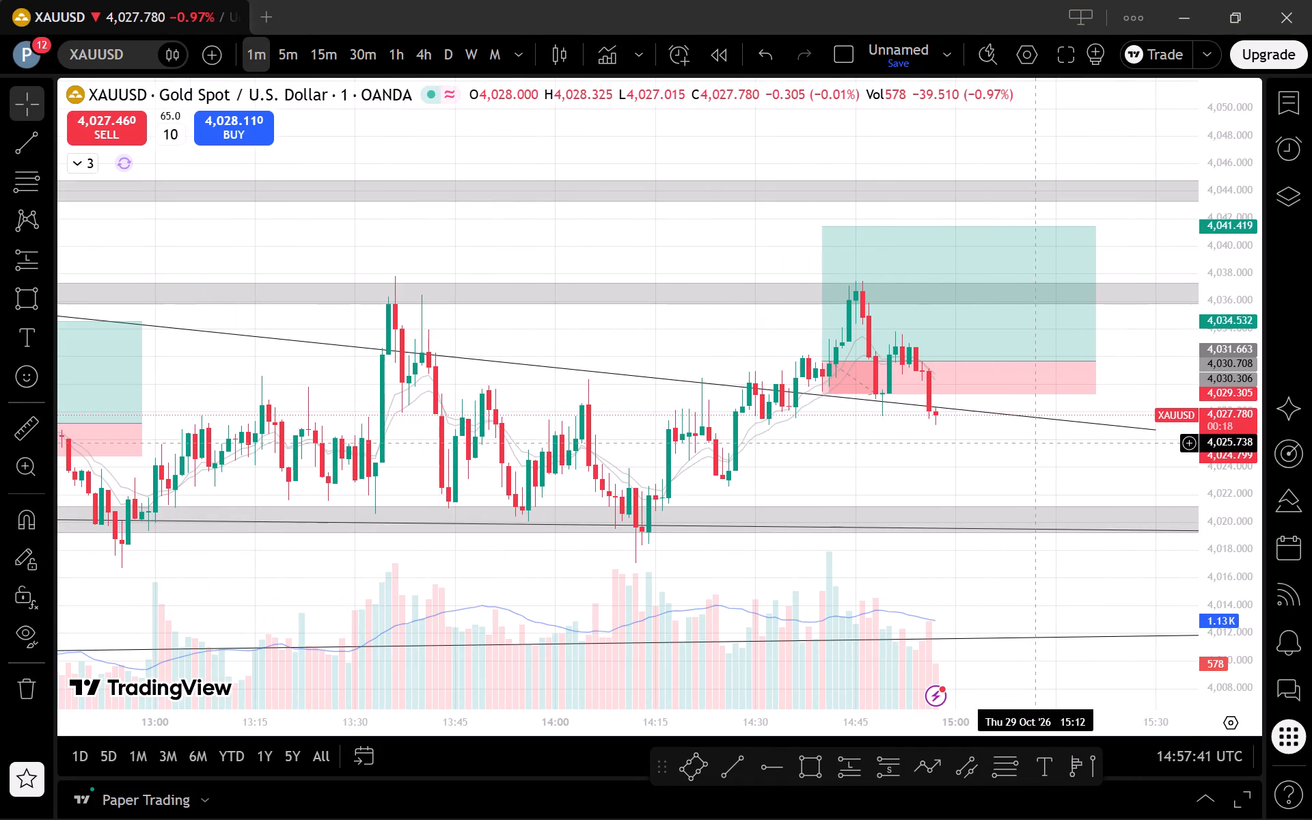
{"action": "left_click", "coordinate": [109, 125]}
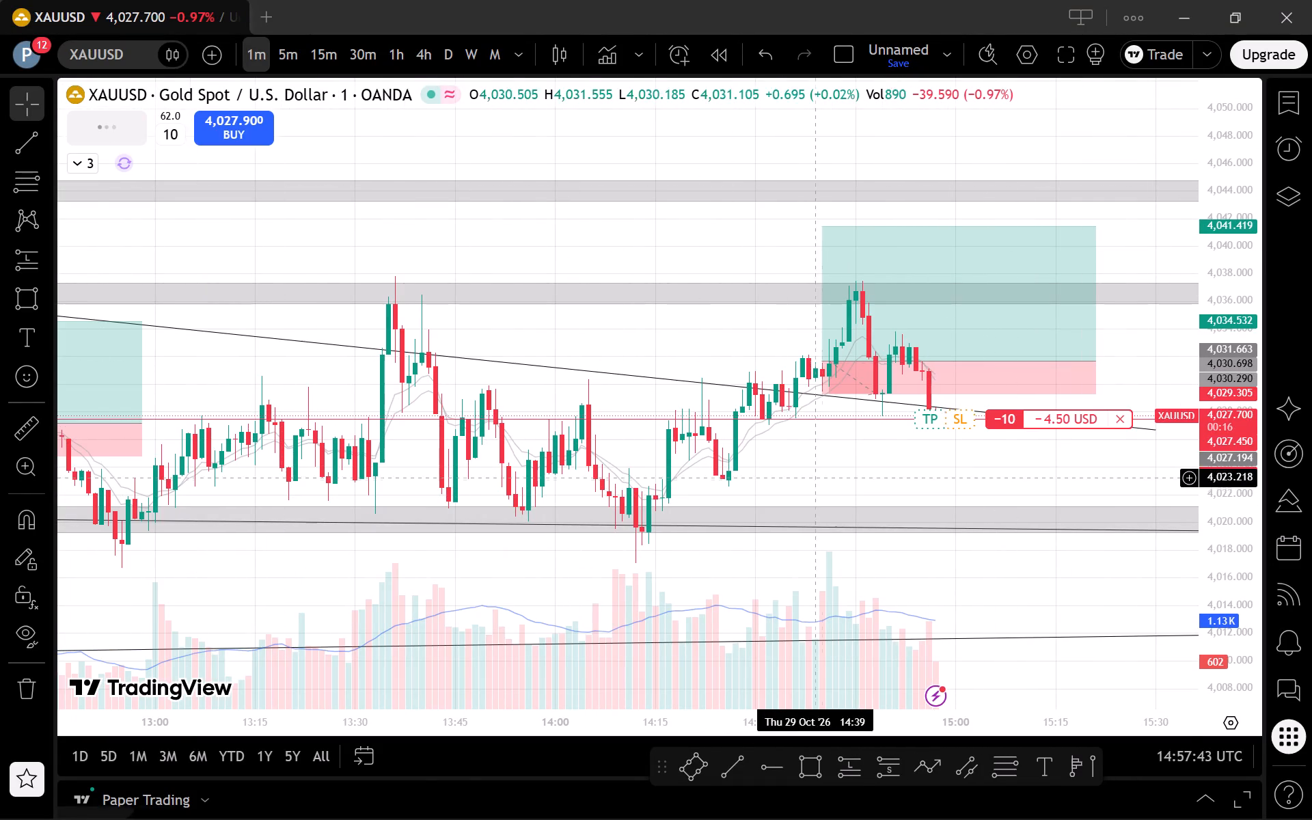
Place a stop loss for the short position at 4,031.079, above the broken descending trend line.
{"action": "left_click_drag", "start_coordinate": [825, 481], "coordinate": [730, 435]}
{"action": "left_click", "coordinate": [730, 435]}
{"action": "left_click_drag", "start_coordinate": [952, 383], "coordinate": [1012, 331]}
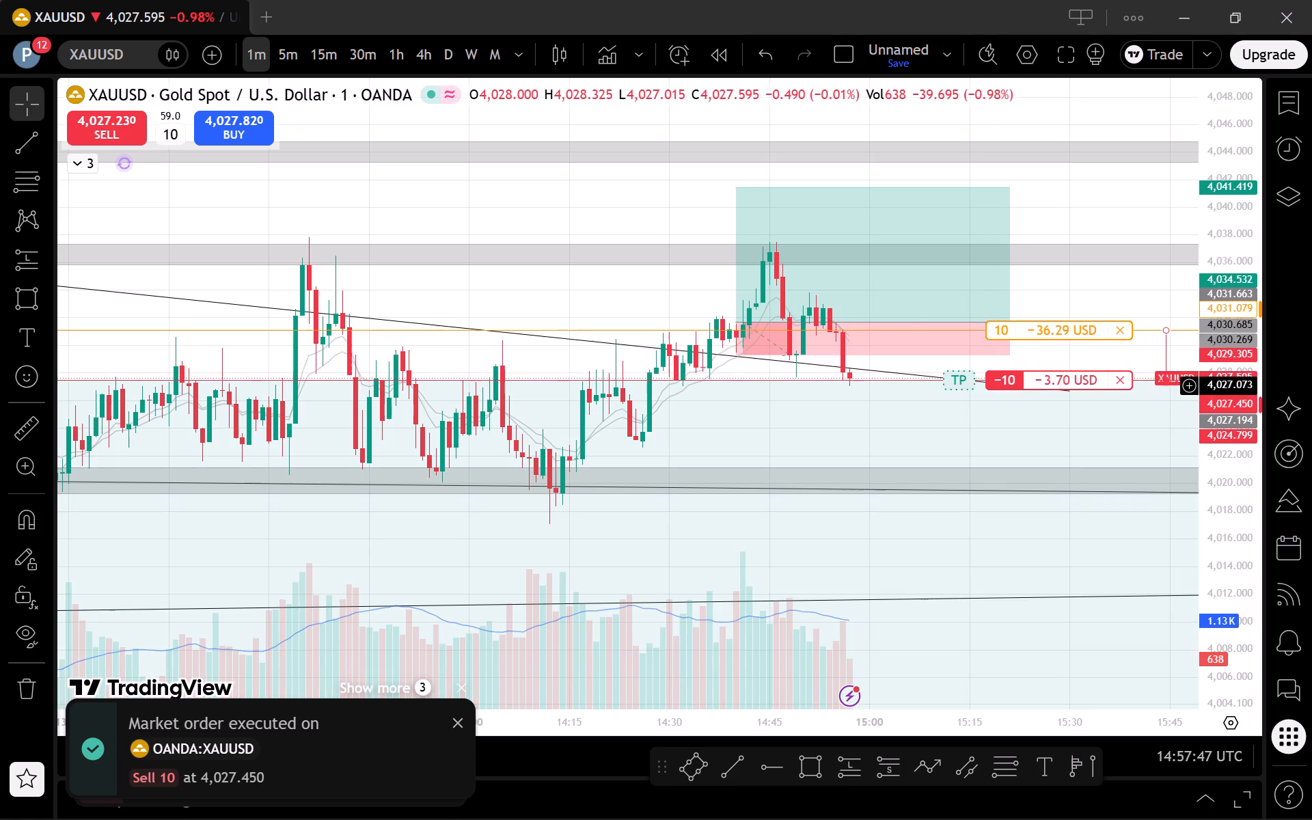
Place a take profit for the short position at 4,021.145, at the upper edge of the lower grey support zone.
{"action": "left_click_drag", "start_coordinate": [960, 382], "coordinate": [1011, 525]}
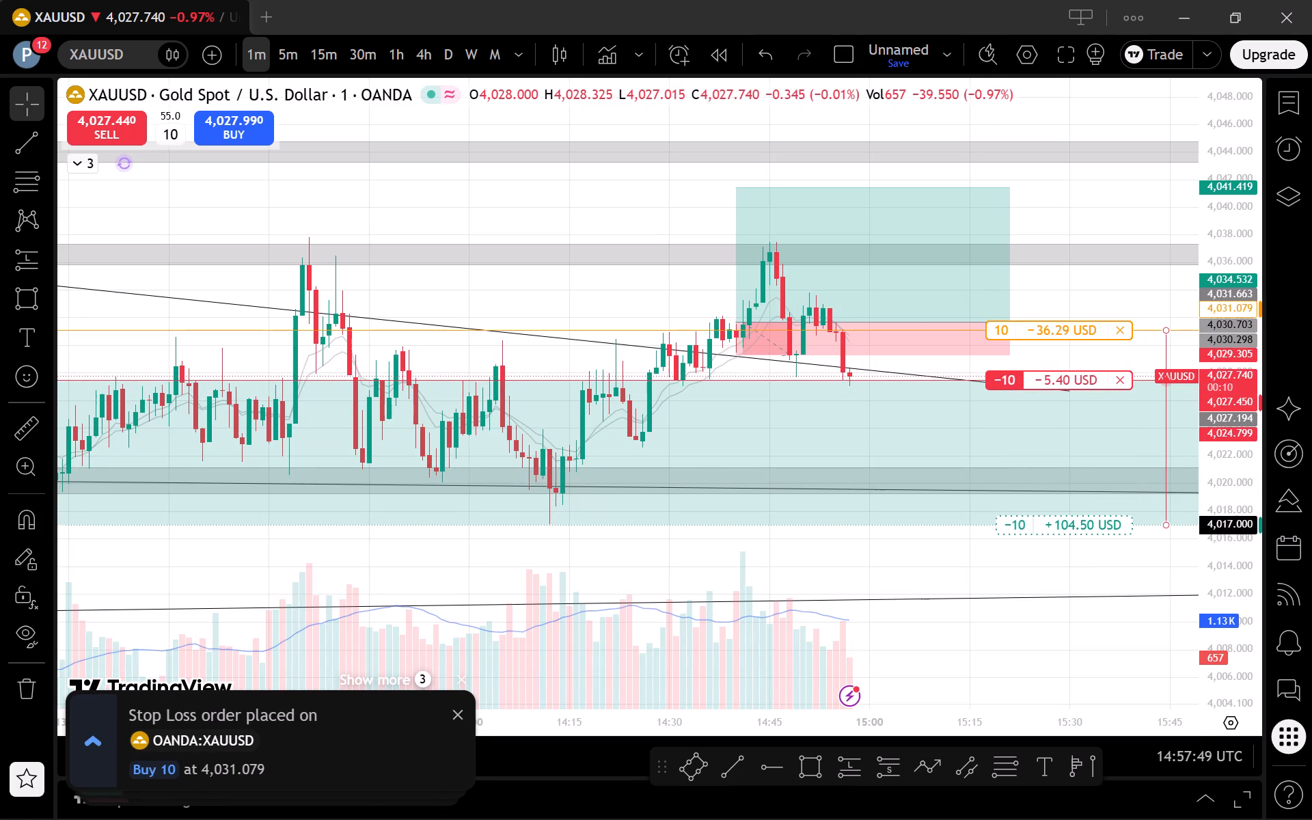
{"action": "left_click_drag", "start_coordinate": [1011, 525], "coordinate": [1022, 452]}
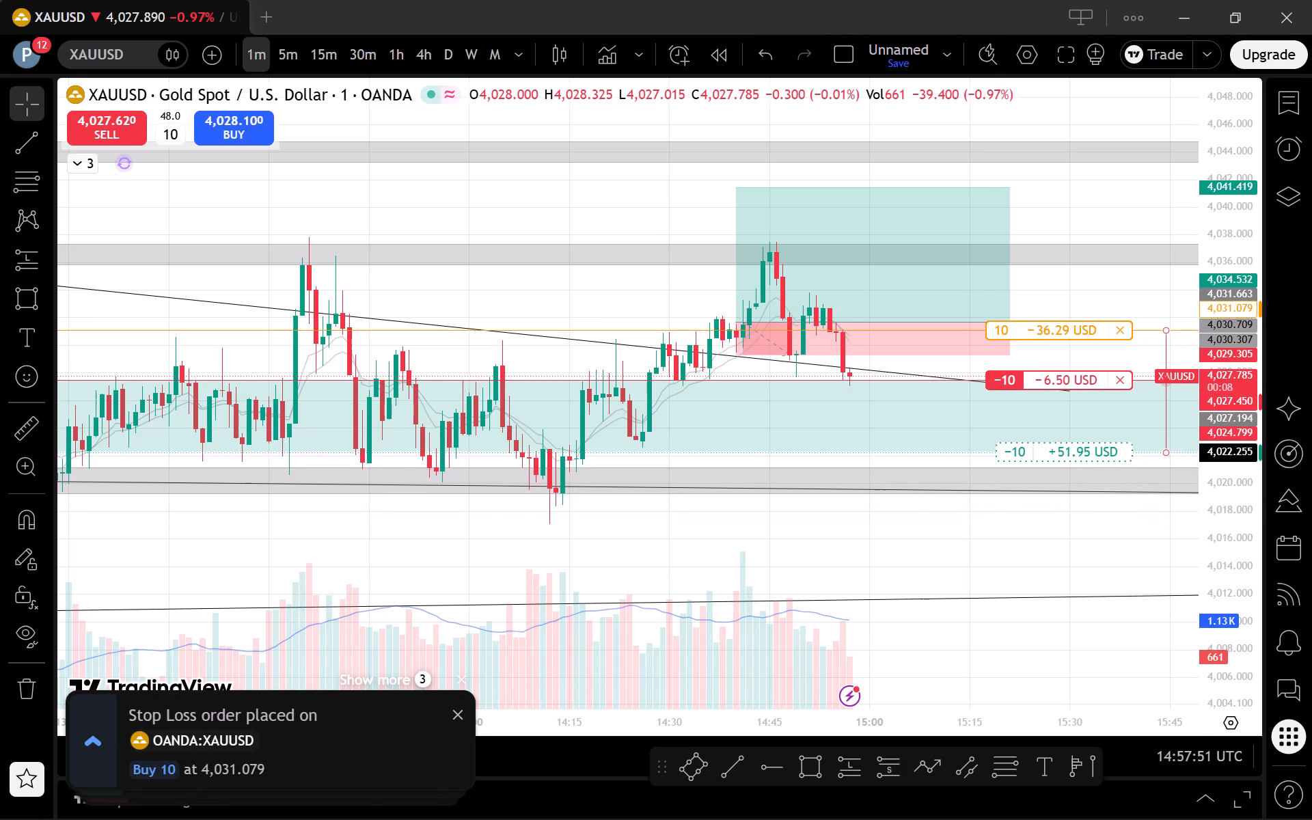
{"action": "left_click_drag", "start_coordinate": [1022, 452], "coordinate": [1023, 467]}
Examine the short position against the descending trend line and support zone on the 5-minute and 1-minute charts.
{"action": "left_click", "coordinate": [284, 65]}
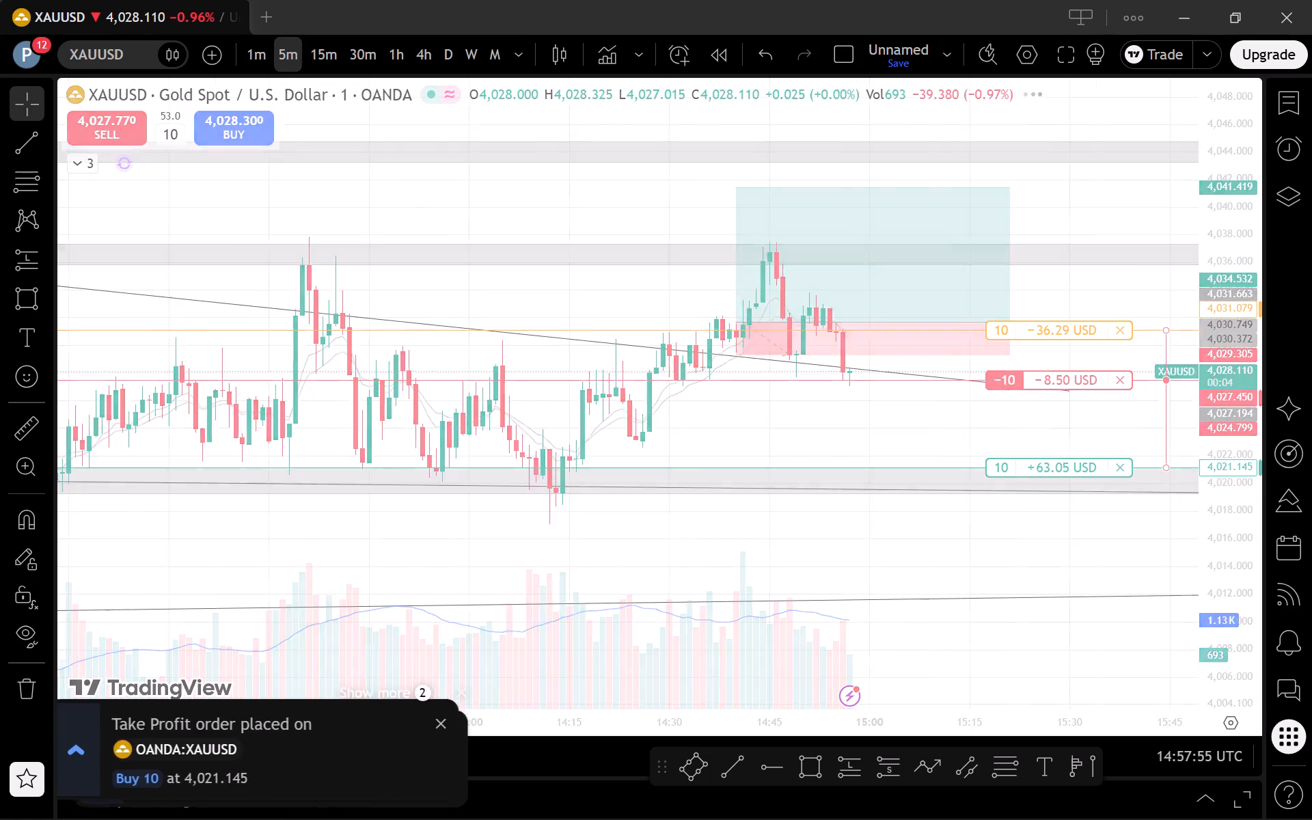
{"action": "scroll", "coordinate": [790, 382], "scroll_direction": "up", "scroll_amount": 1}
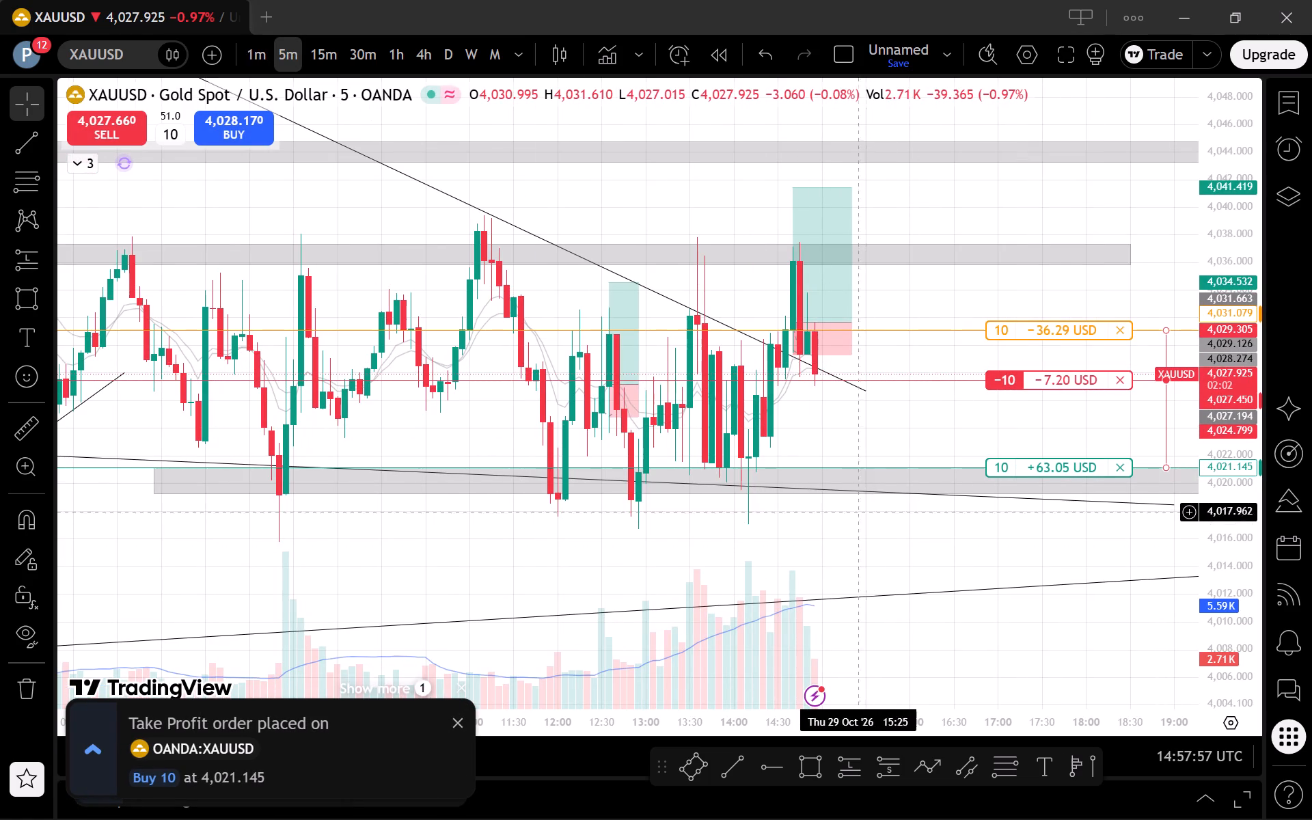
{"action": "left_click", "coordinate": [249, 53]}
{"action": "scroll", "coordinate": [904, 453], "scroll_direction": "down", "scroll_amount": 2}
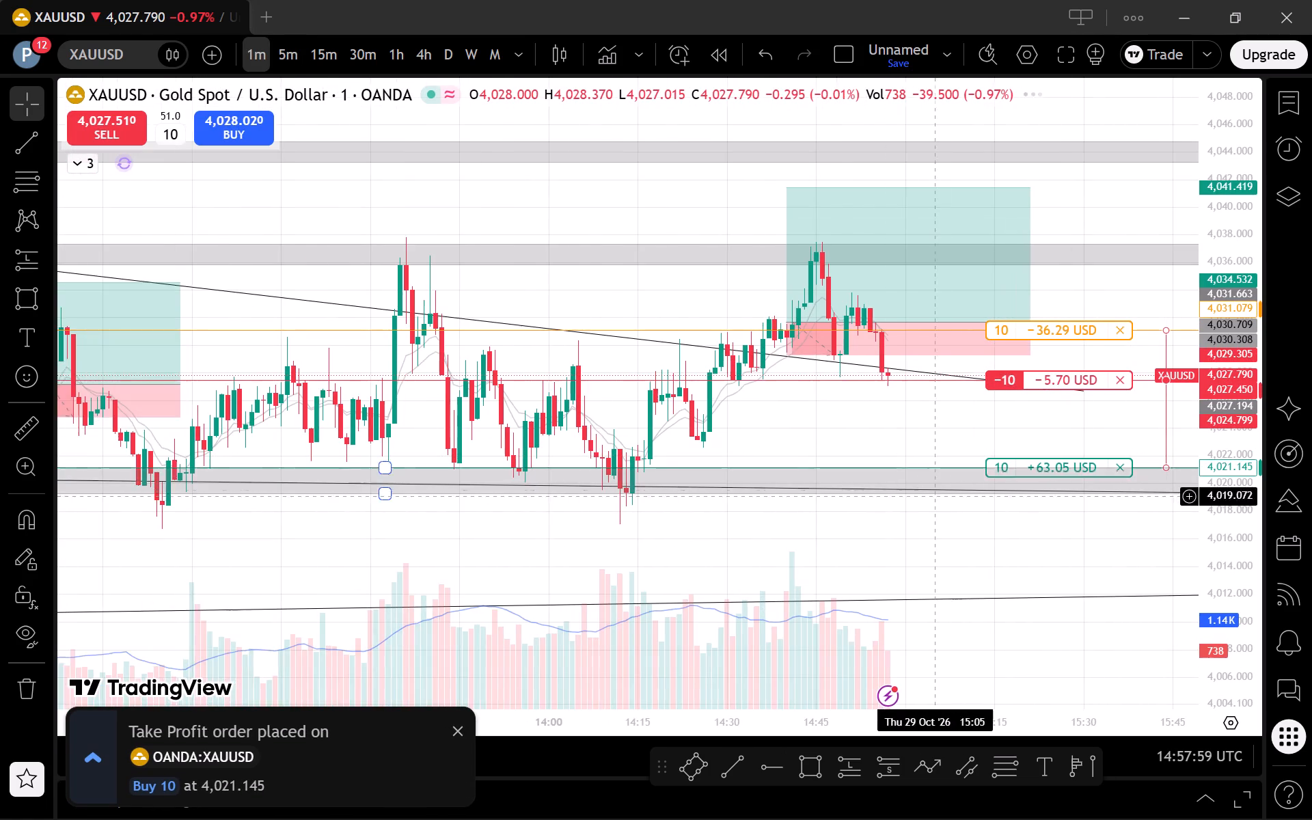
{"action": "left_click_drag", "start_coordinate": [920, 546], "coordinate": [724, 529]}
{"action": "scroll", "coordinate": [744, 538], "scroll_direction": "down", "scroll_amount": 1}
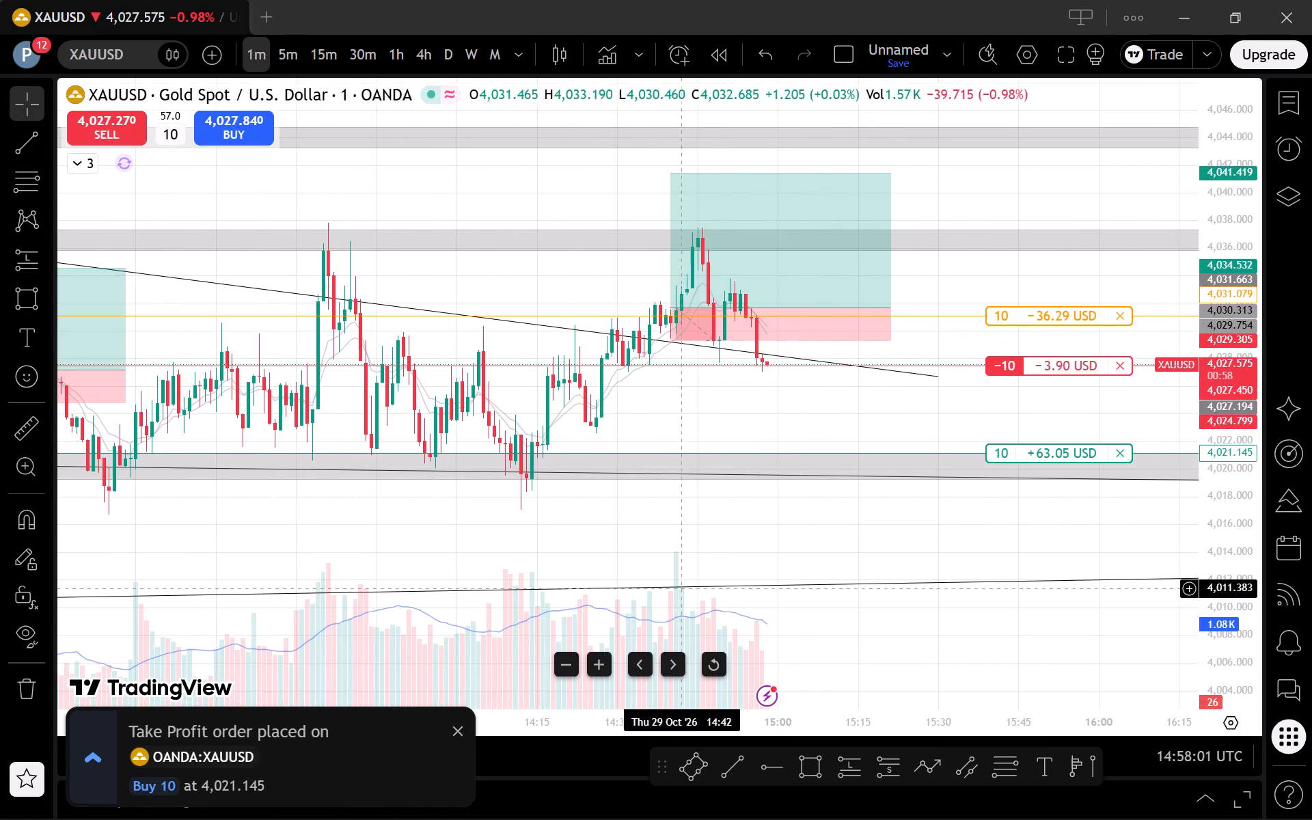
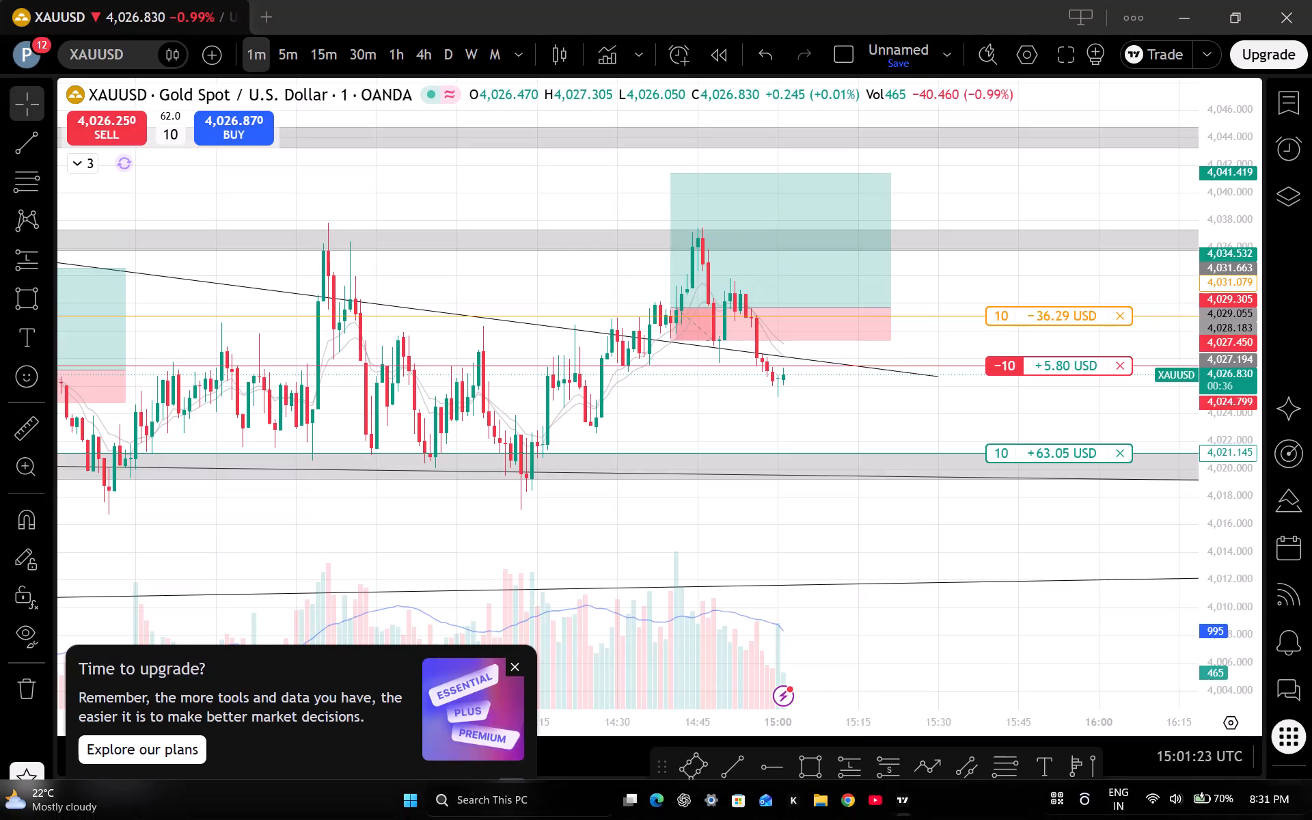
Dismiss the upgrade advert and examine the short position against the descending trend line on the 5-minute and 1-minute charts.
{"action": "left_click", "coordinate": [515, 669]}
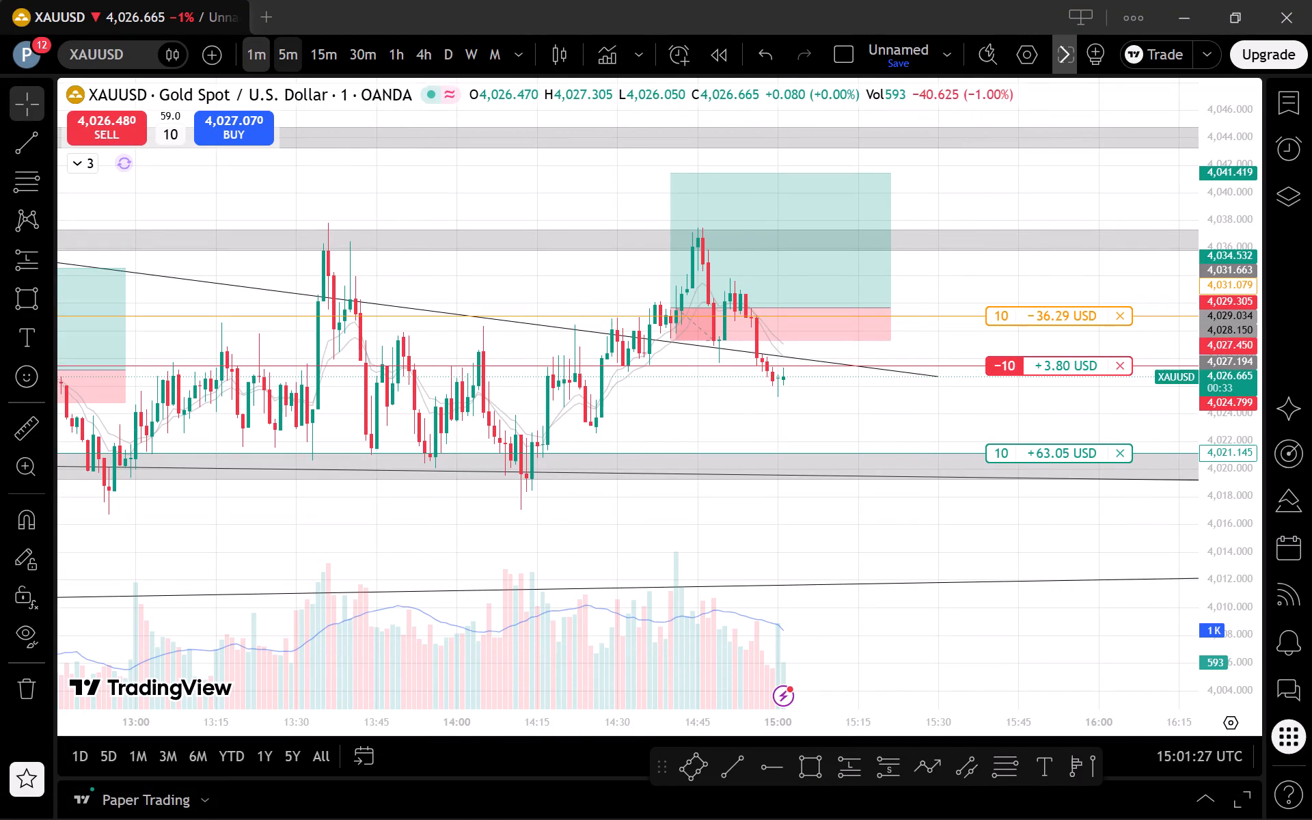
{"action": "left_click", "coordinate": [286, 63]}
{"action": "left_click_drag", "start_coordinate": [1238, 389], "coordinate": [1223, 531]}
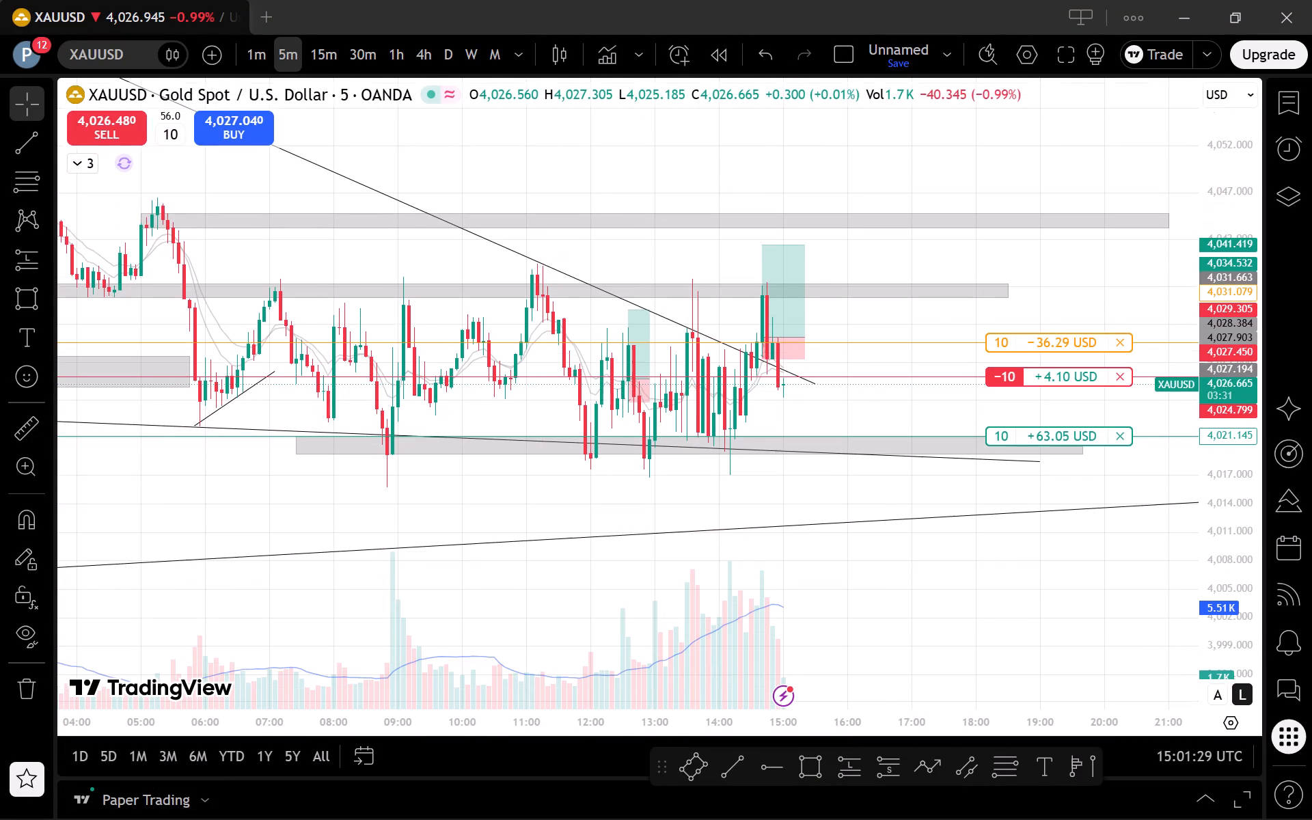
{"action": "scroll", "coordinate": [1087, 566], "scroll_direction": "up", "scroll_amount": 1}
{"action": "left_click_drag", "start_coordinate": [1002, 588], "coordinate": [1032, 593]}
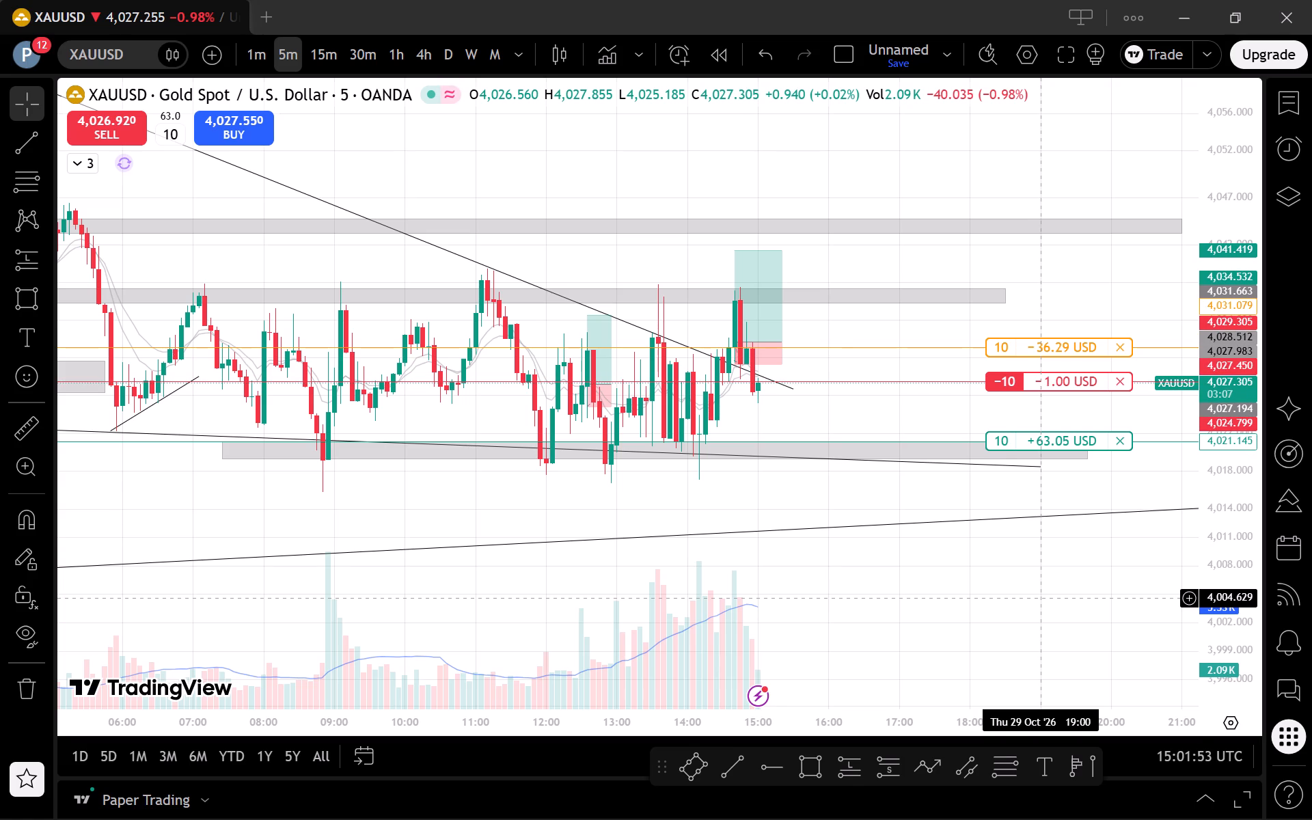
{"action": "left_click", "coordinate": [252, 46]}
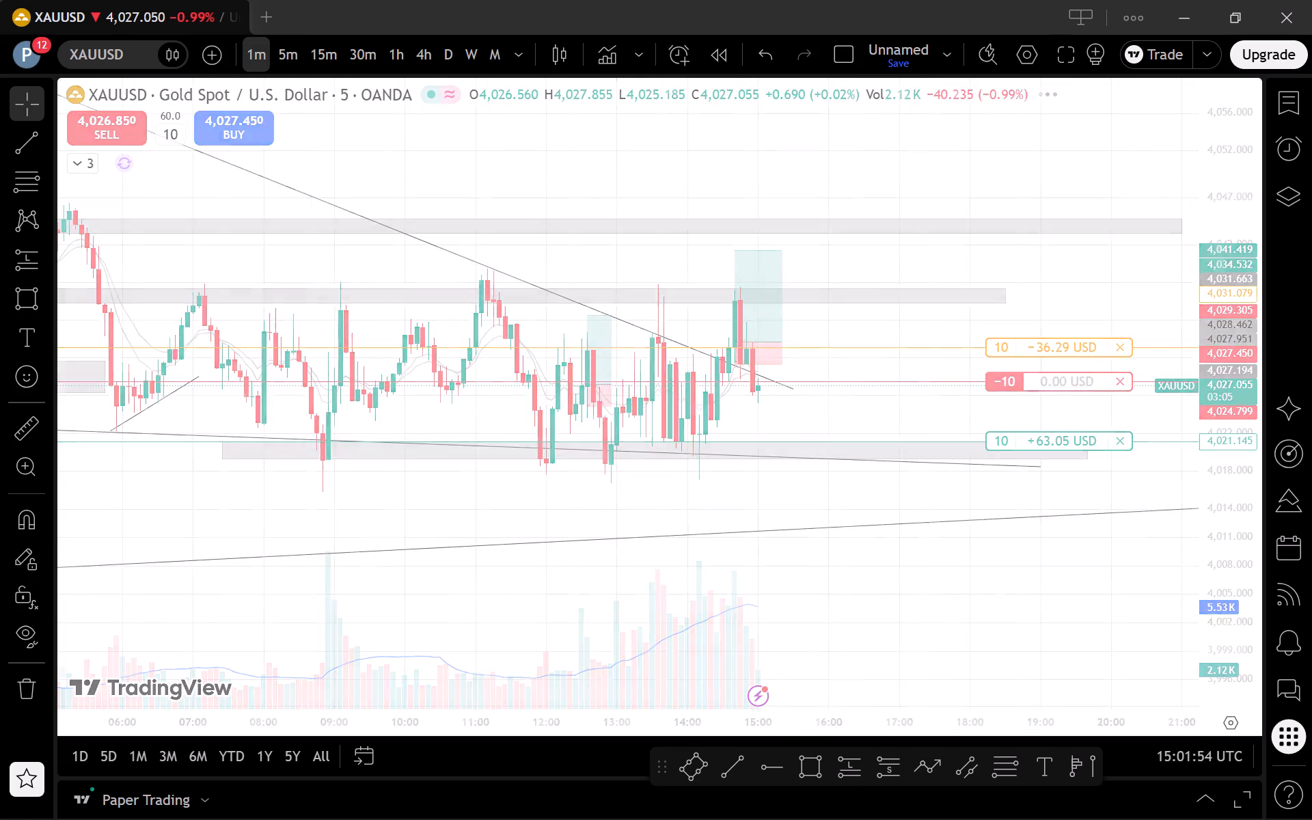
{"action": "left_click_drag", "start_coordinate": [1250, 615], "coordinate": [1209, 493]}
{"action": "left_click_drag", "start_coordinate": [1032, 418], "coordinate": [1013, 439]}
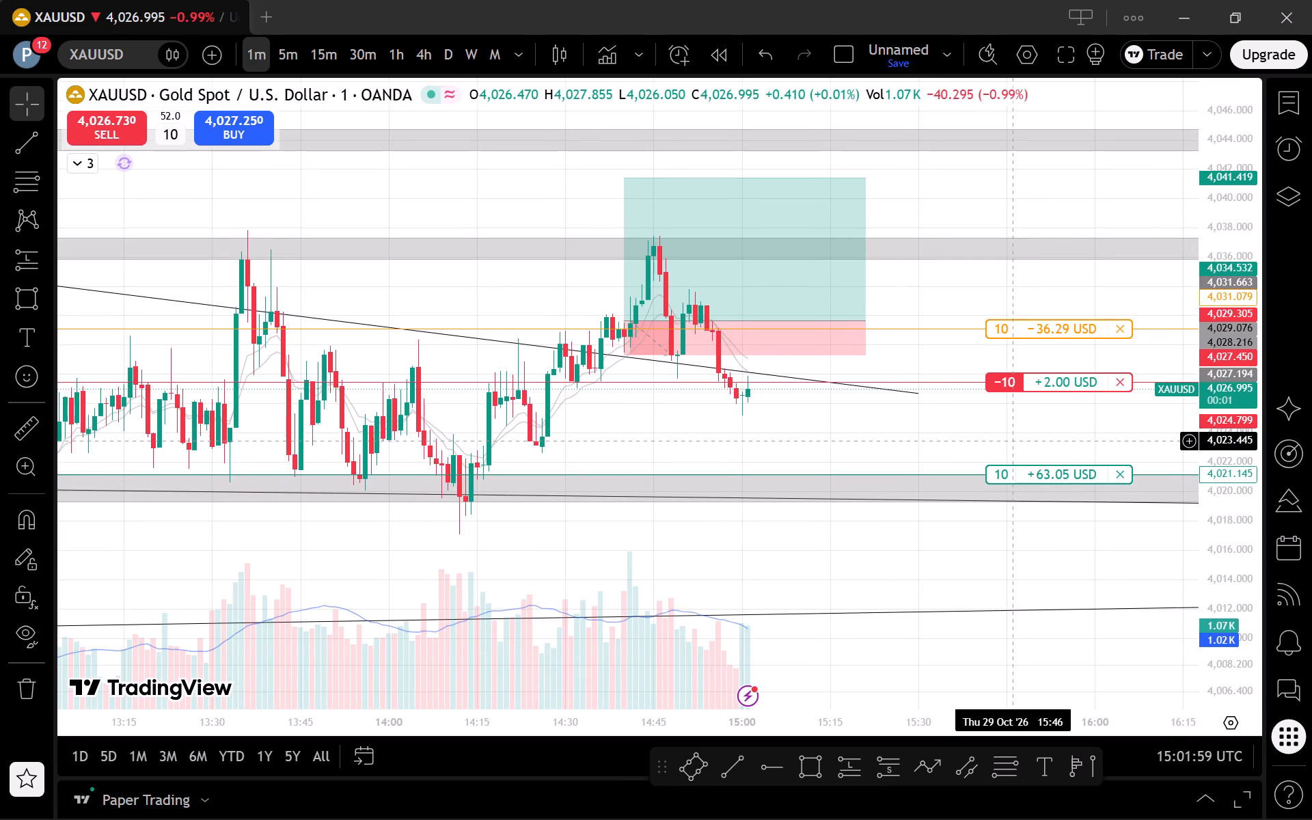
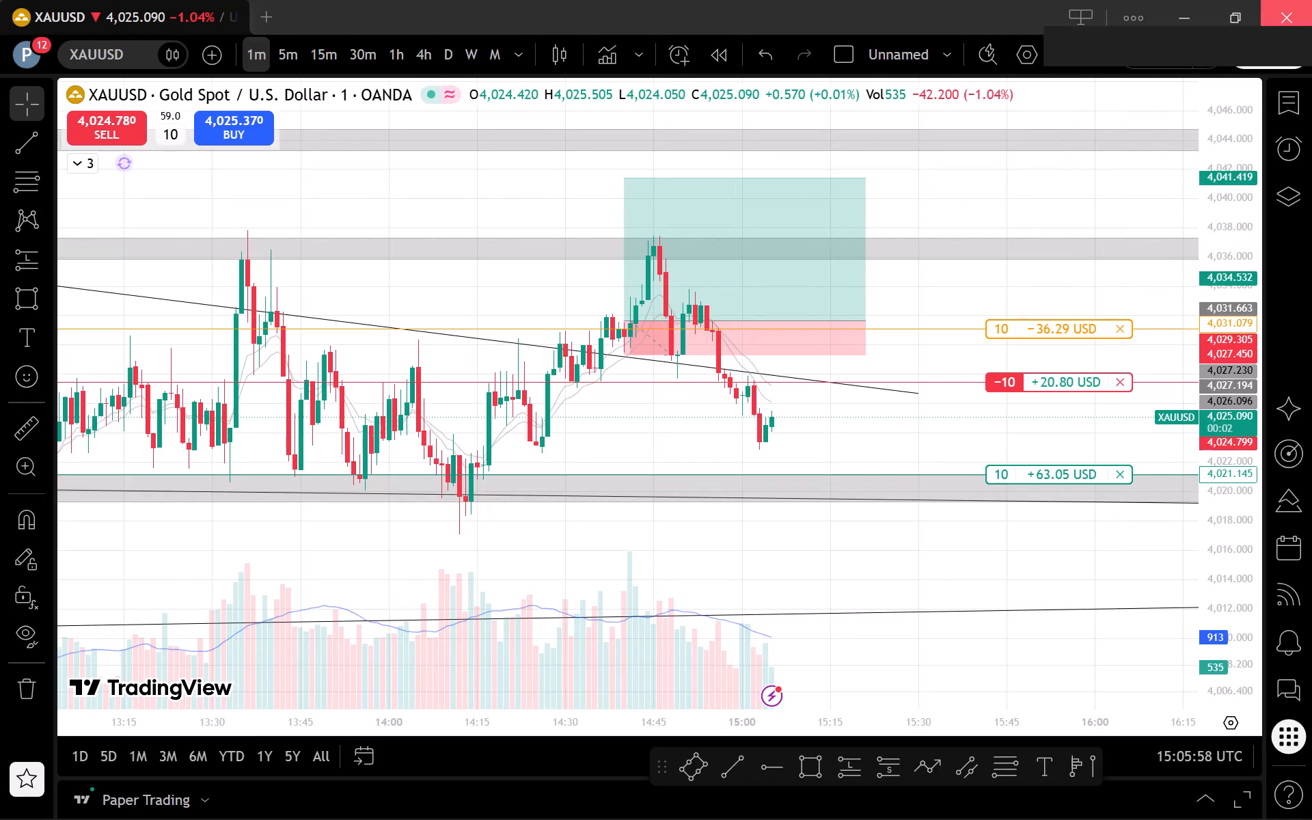
Close the TradingView window with the XAUUSD 1-minute chart, leaving the short paper position open.
{"action": "left_click", "coordinate": [1305, 10]}
Refresh the Windows desktop twice.
{"action": "right_click", "coordinate": [857, 339]}
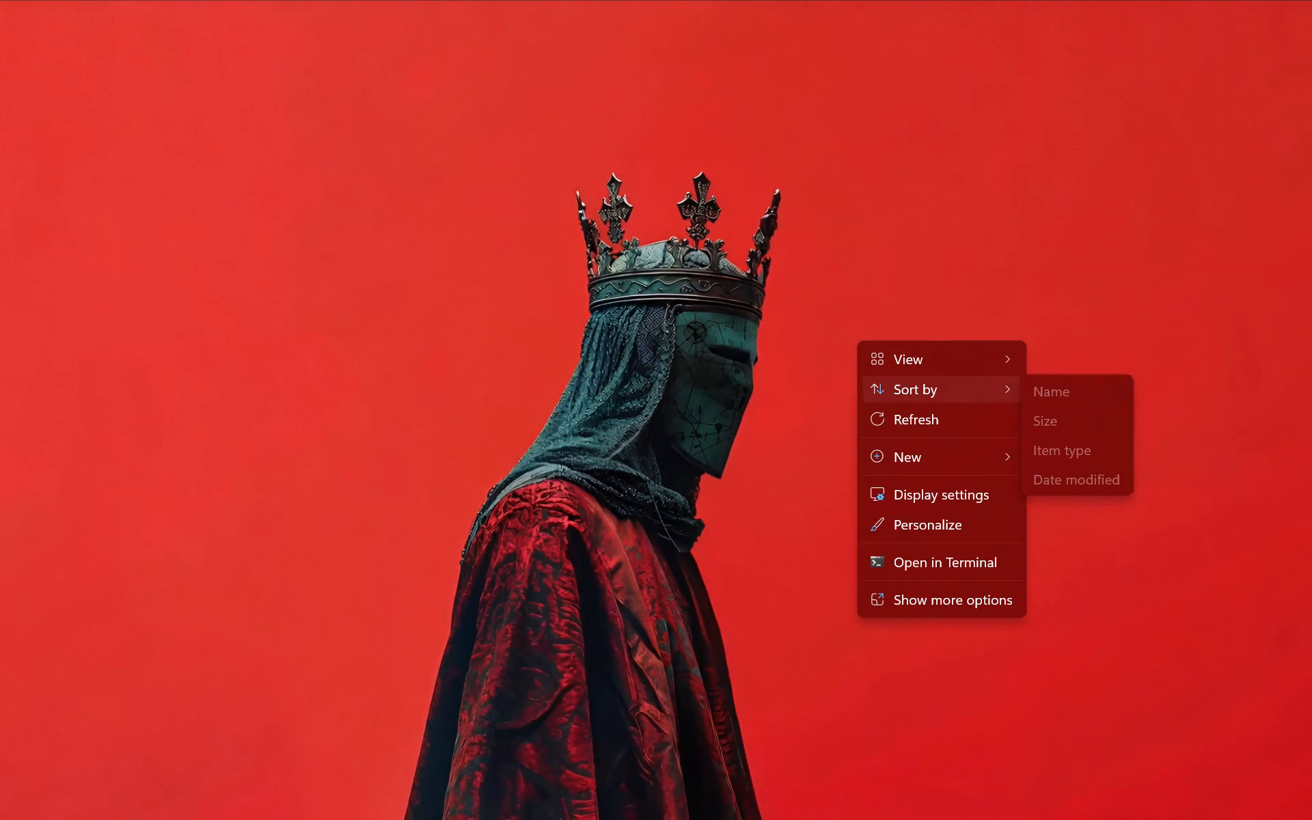
{"action": "left_click", "coordinate": [942, 413]}
{"action": "right_click", "coordinate": [933, 388]}
{"action": "left_click", "coordinate": [998, 466]}
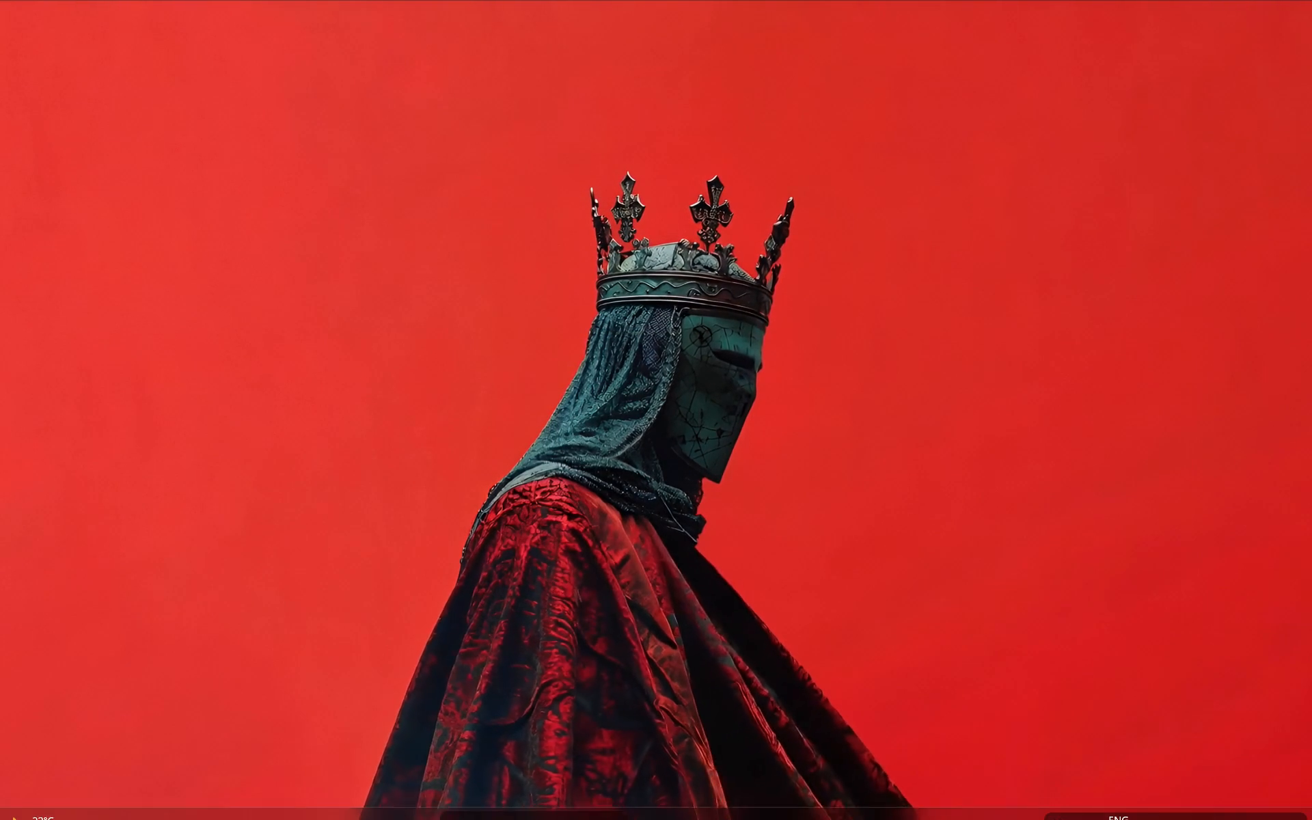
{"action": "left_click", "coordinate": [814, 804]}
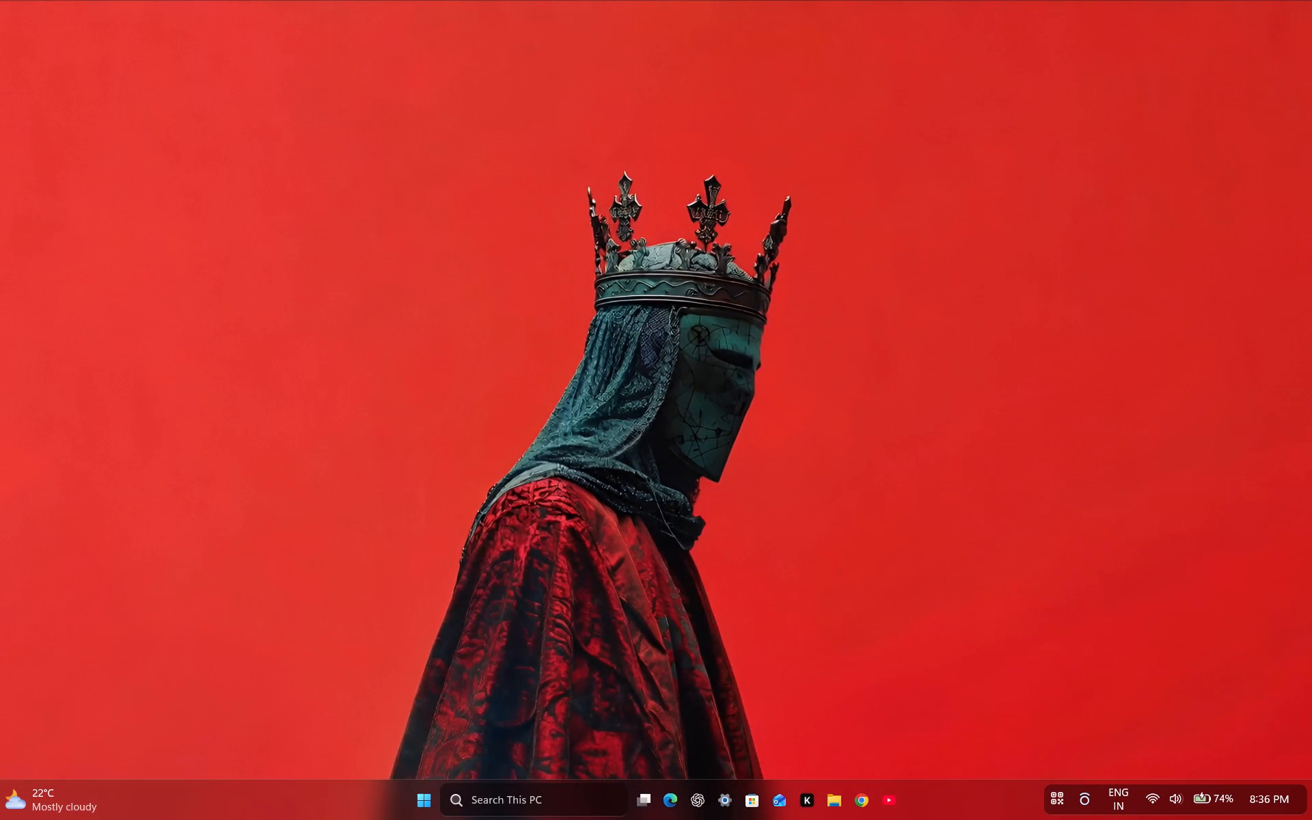